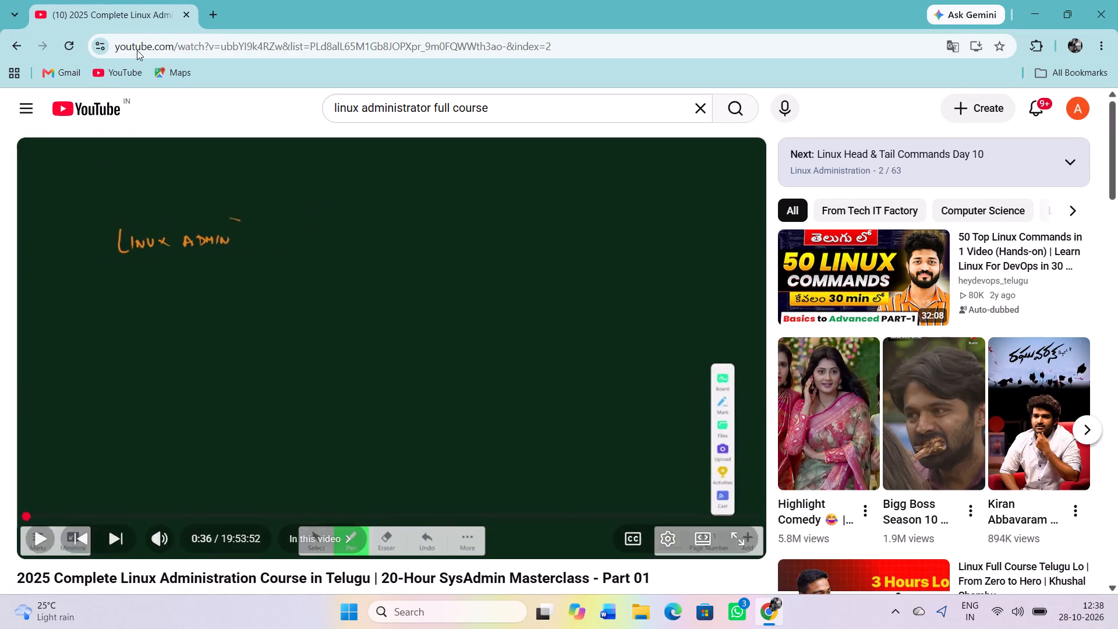
Remove the 40.192.26.196 and 98.130.117.141 site shortcuts from a new tab page, and close that tab.
click(214, 11)
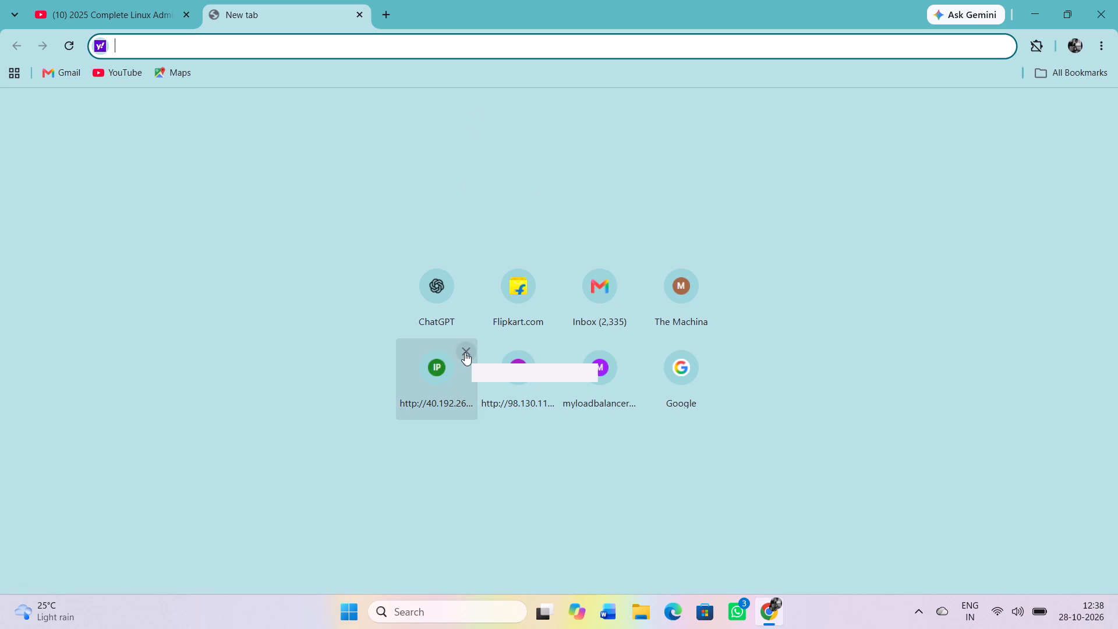
click(450, 371)
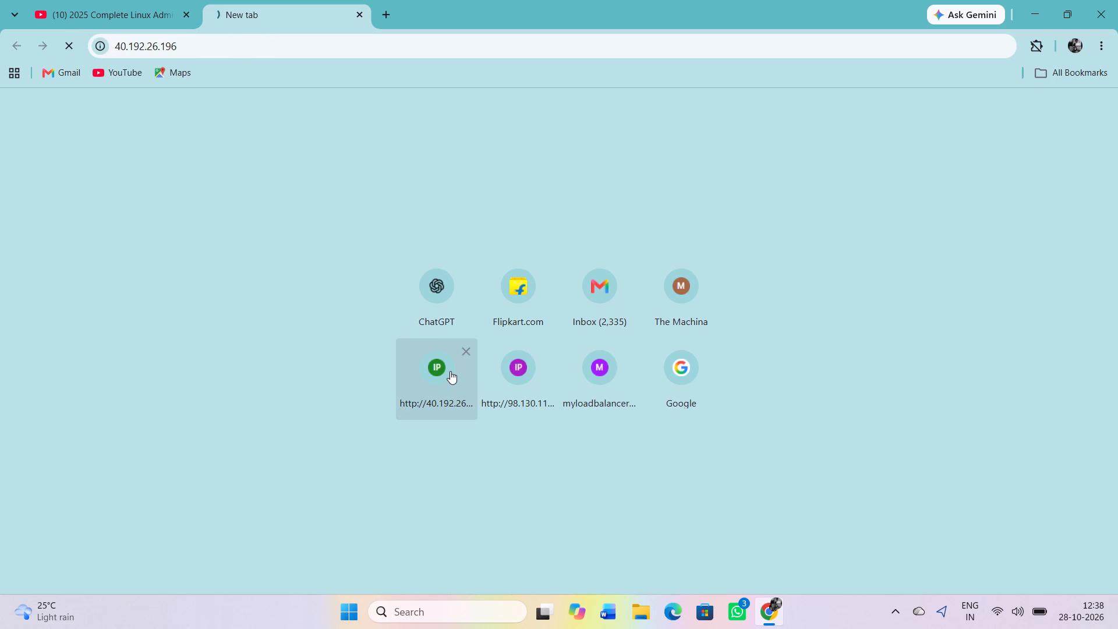
click(467, 349)
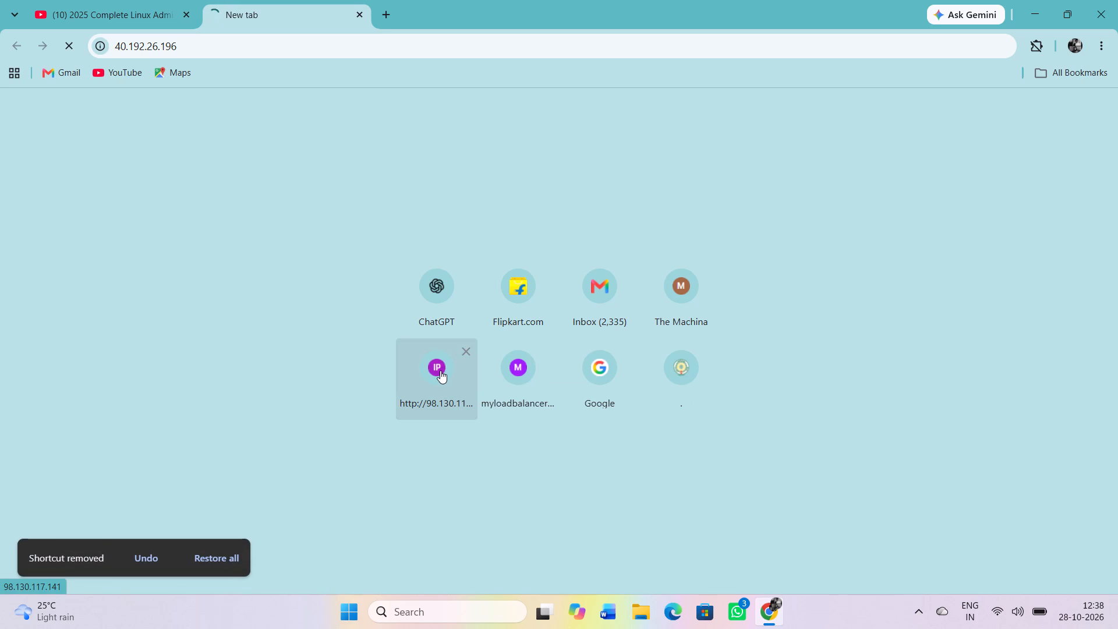
click(440, 370)
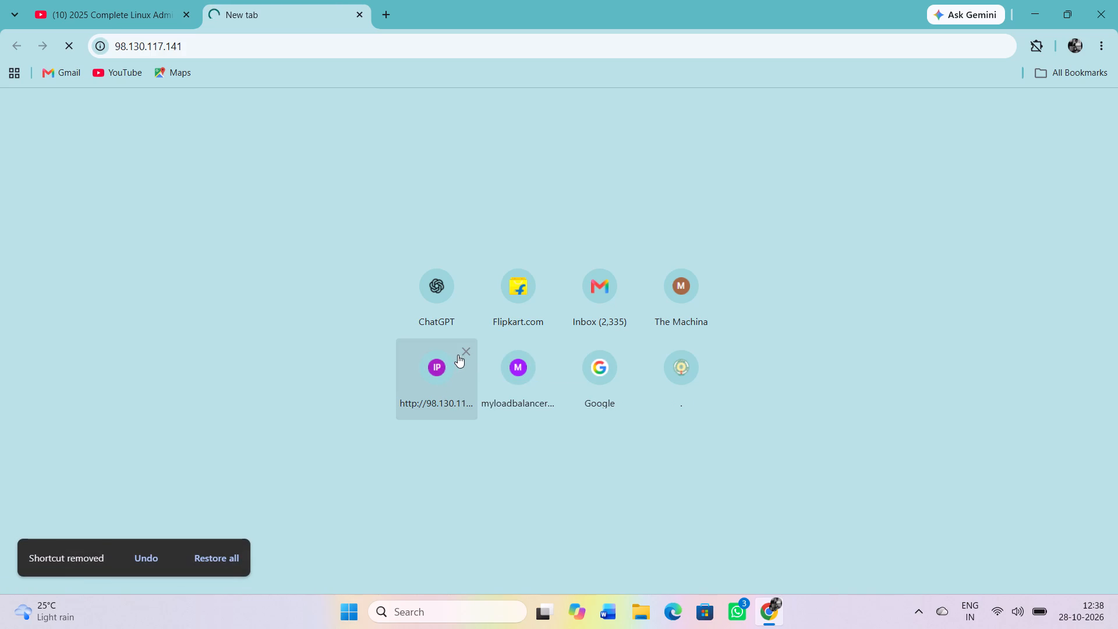
click(464, 355)
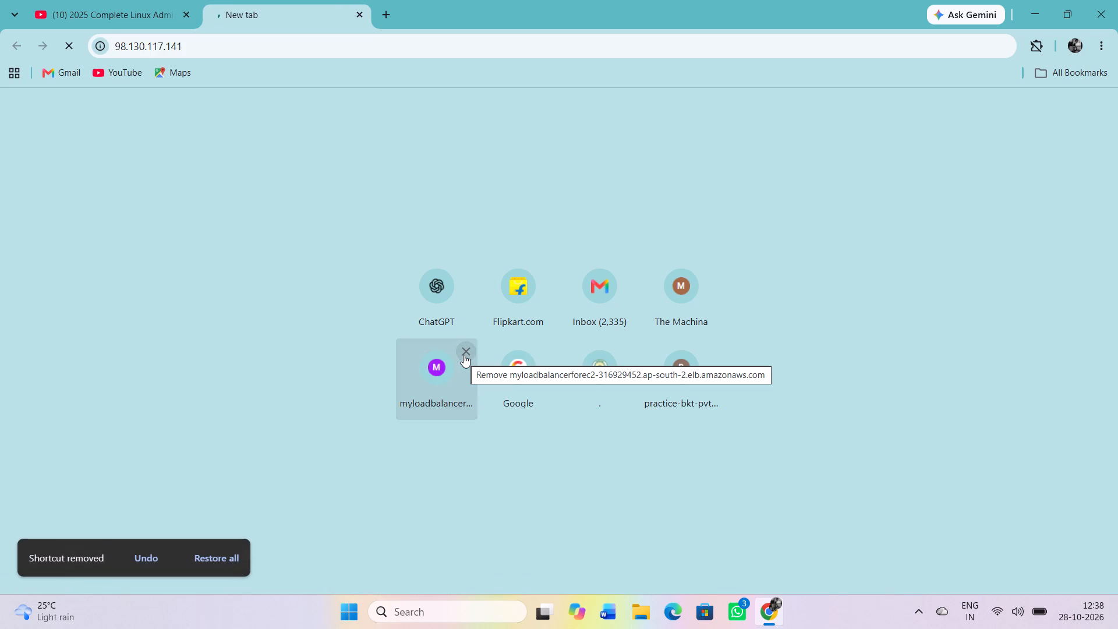
click(321, 43)
key(BackSpace)
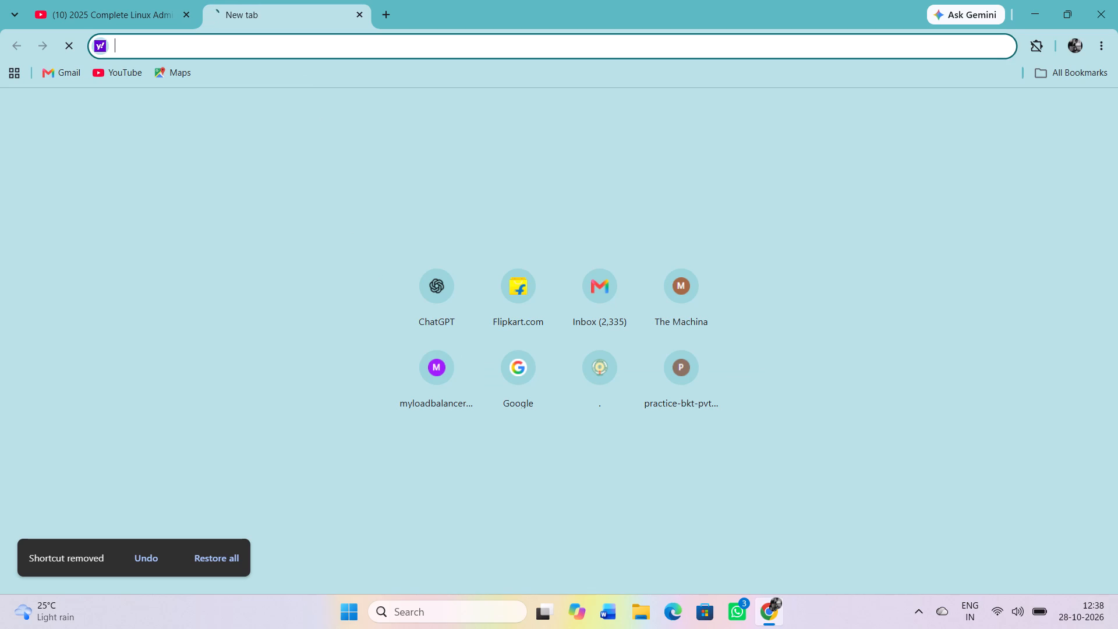
click(360, 13)
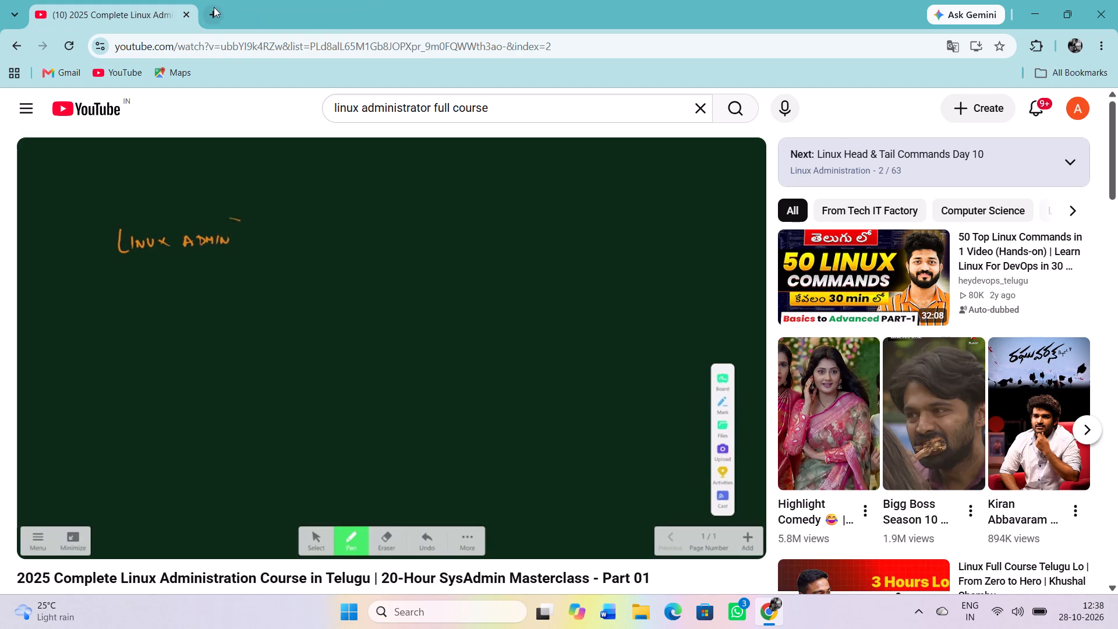
Open the AWS Management Console at aws.amazon.com/console in a new browser tab.
click(211, 9)
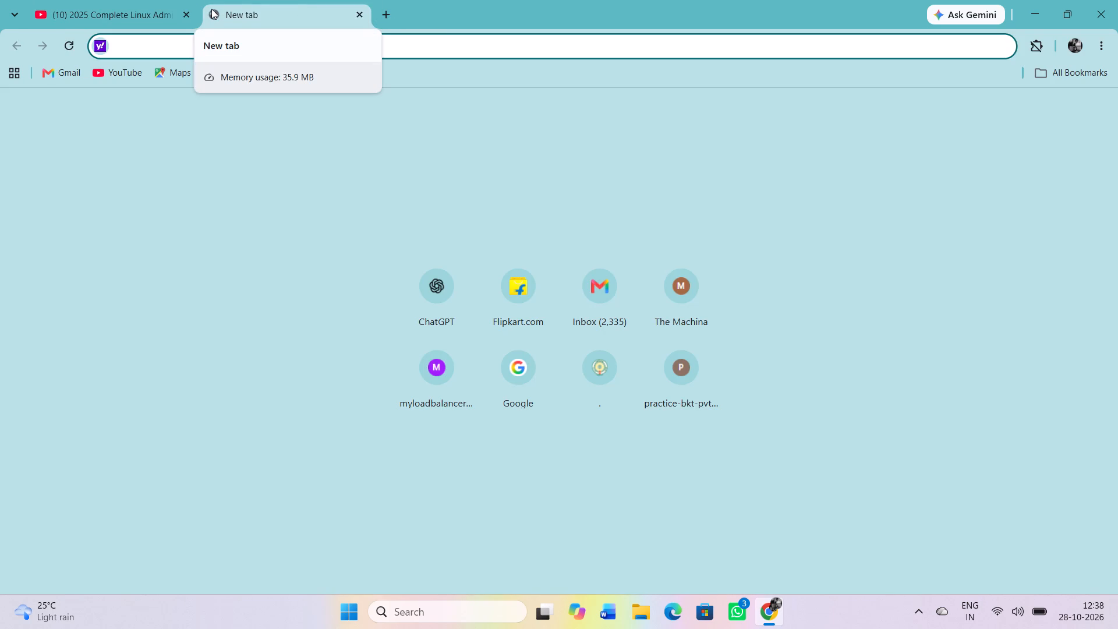
click(171, 45)
key(a)
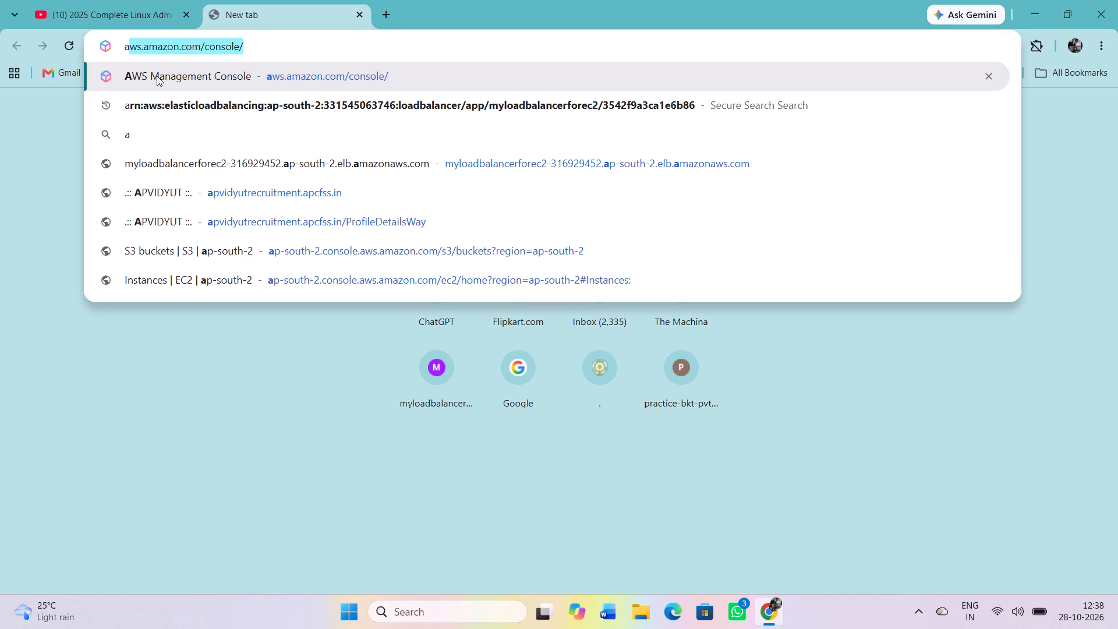
click(225, 72)
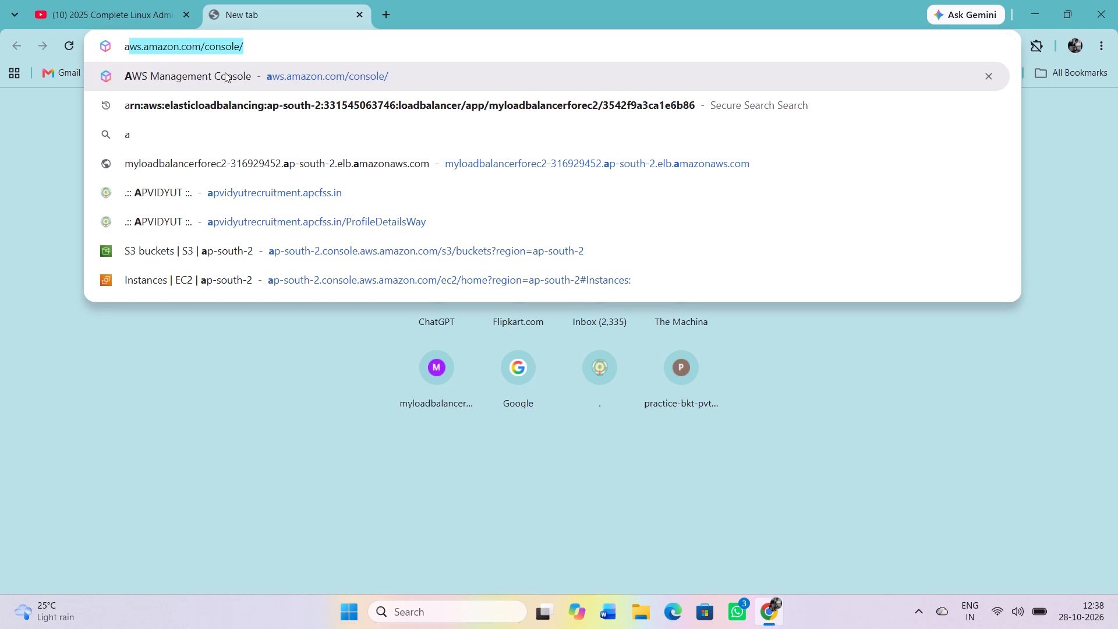
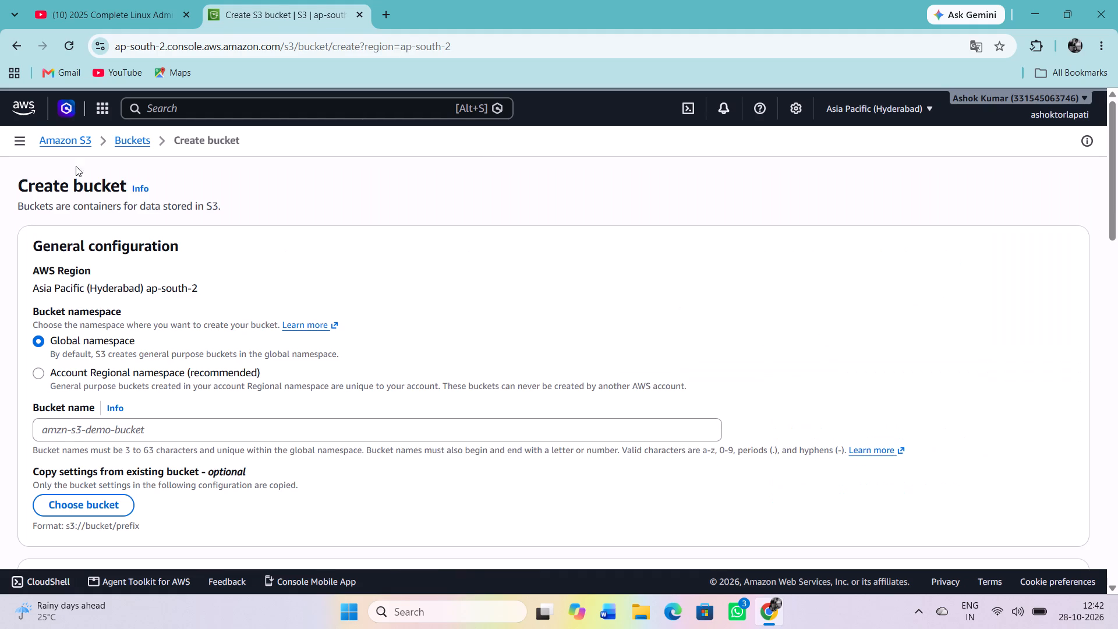
From Console Home, go to EC2 and start launching an instance without a walkthrough.
click(23, 108)
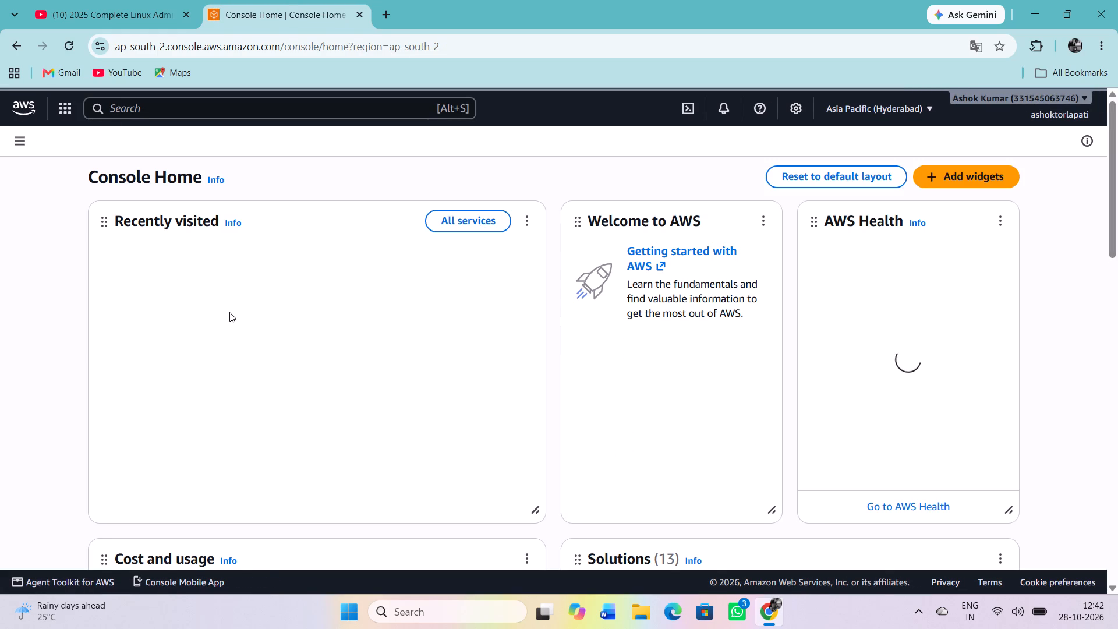
click(134, 277)
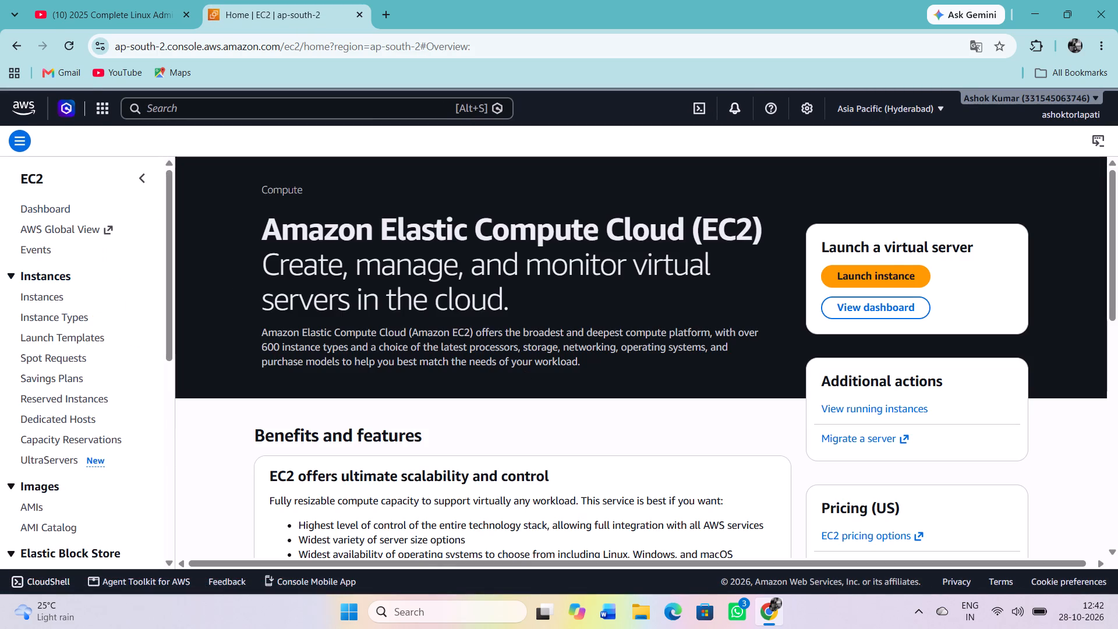
click(889, 273)
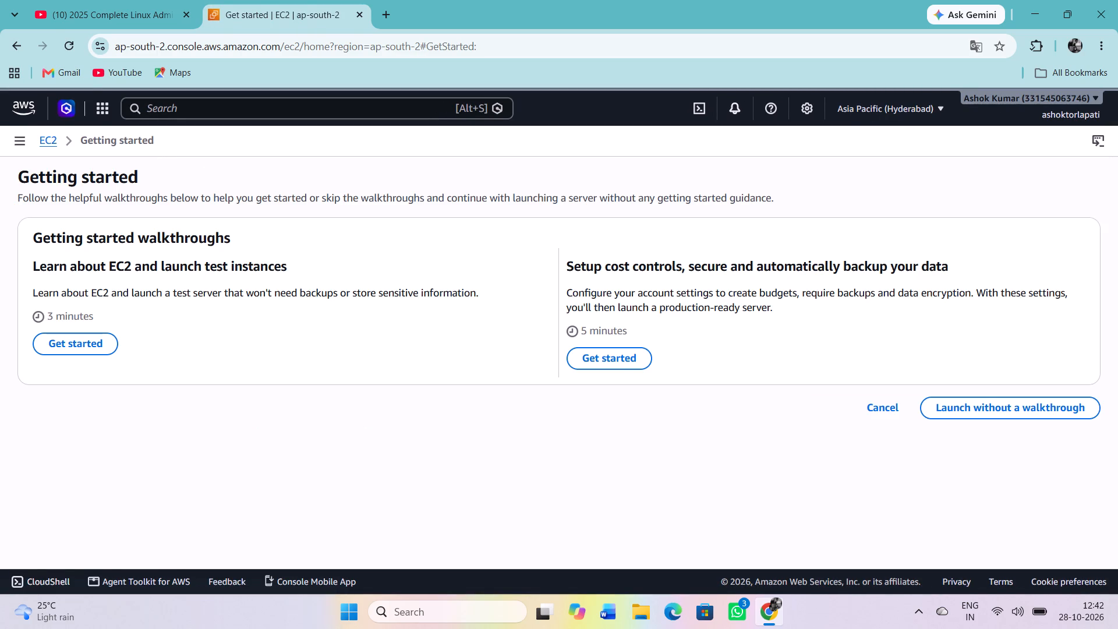
click(984, 409)
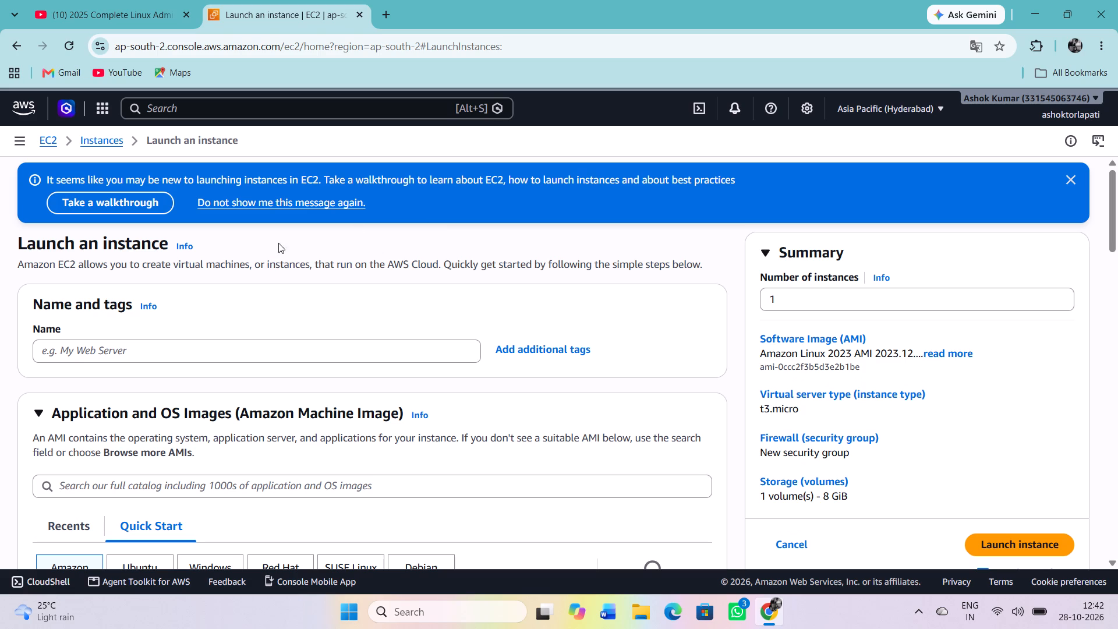
Name the new instance mywebsever.
click(226, 354)
text(my)
text(we)
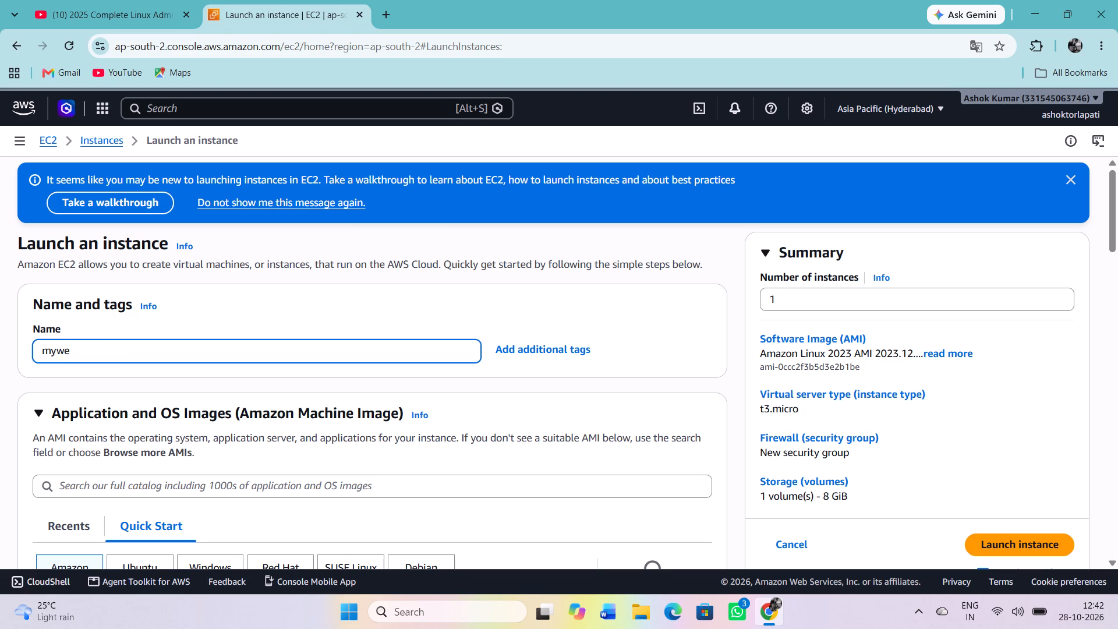
text(bsever)
Browse more AMIs filtered to free tier only and select Red Hat Enterprise Linux 10 (HVM), SSD Volume Type, 64-bit (x86).
scroll(270, 383, down, 2)
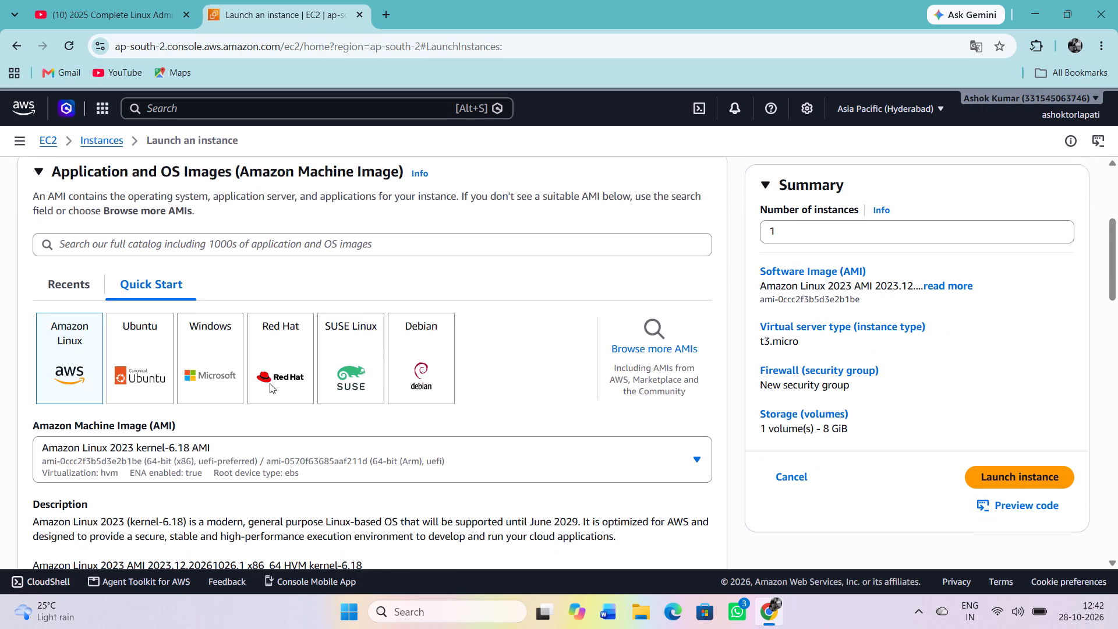
scroll(270, 383, down, 1)
click(643, 335)
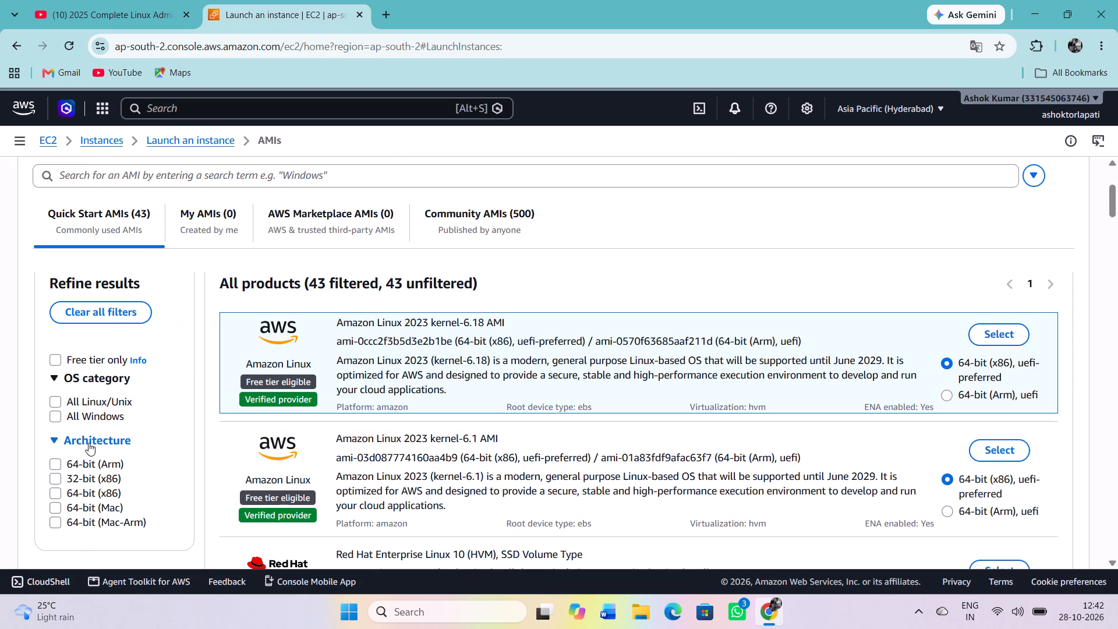
click(54, 356)
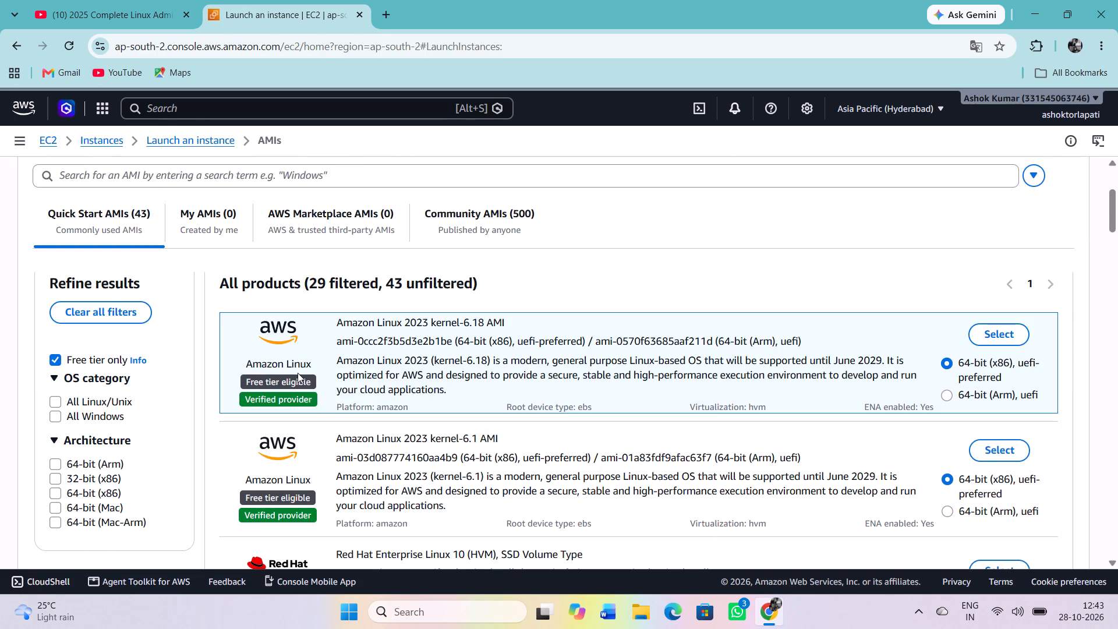
scroll(447, 407, down, 1)
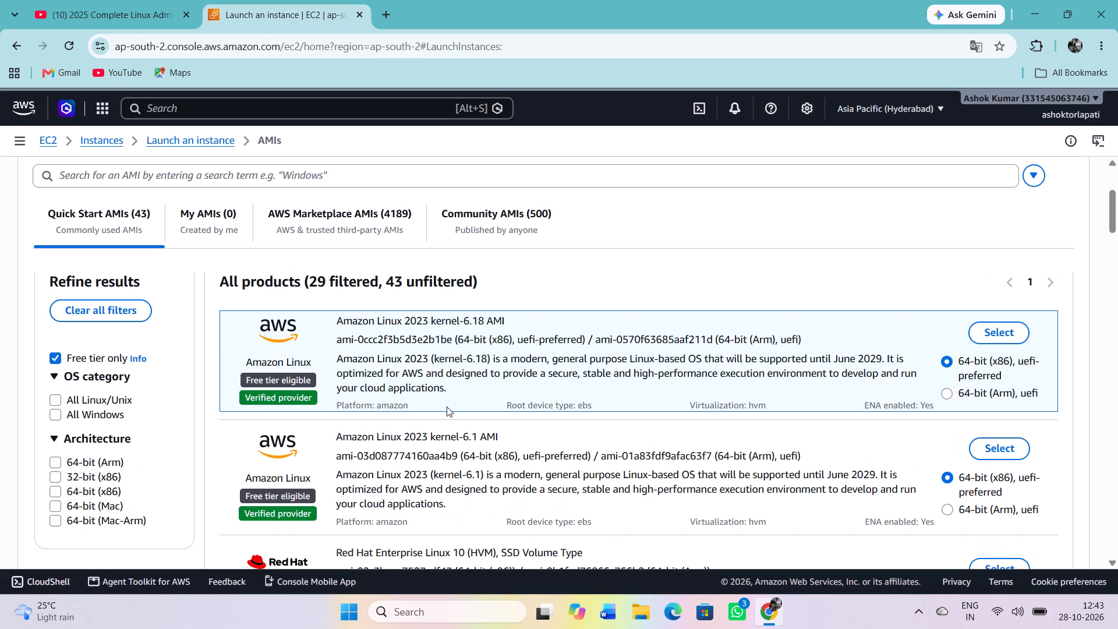
scroll(447, 407, down, 4)
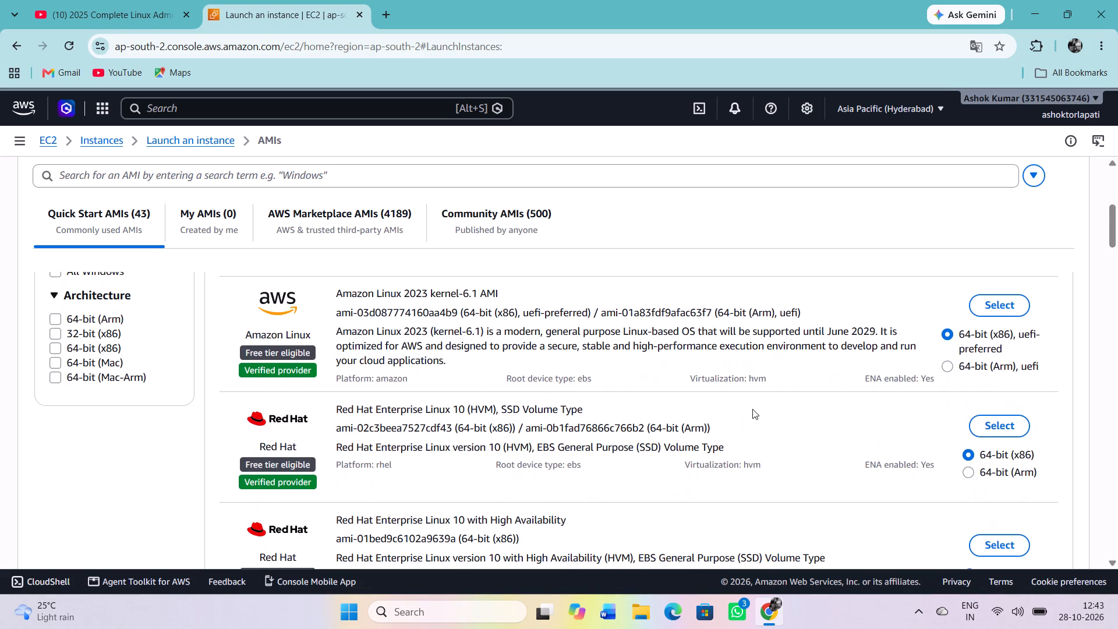
click(992, 420)
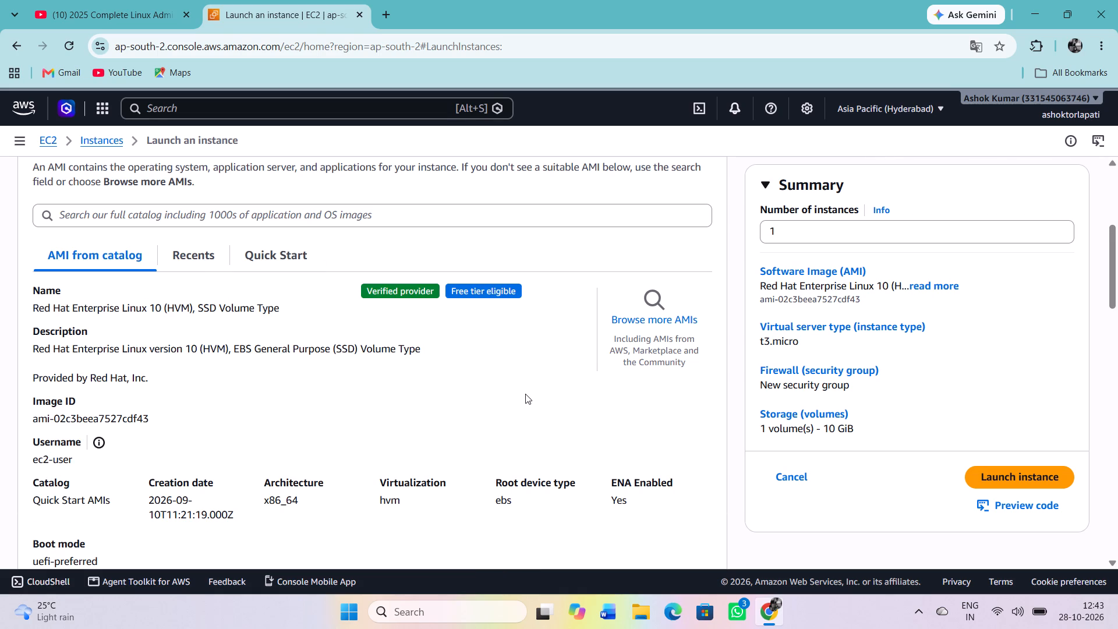
Choose the existing RSA key pair as the instance's login key pair.
scroll(450, 422, down, 3)
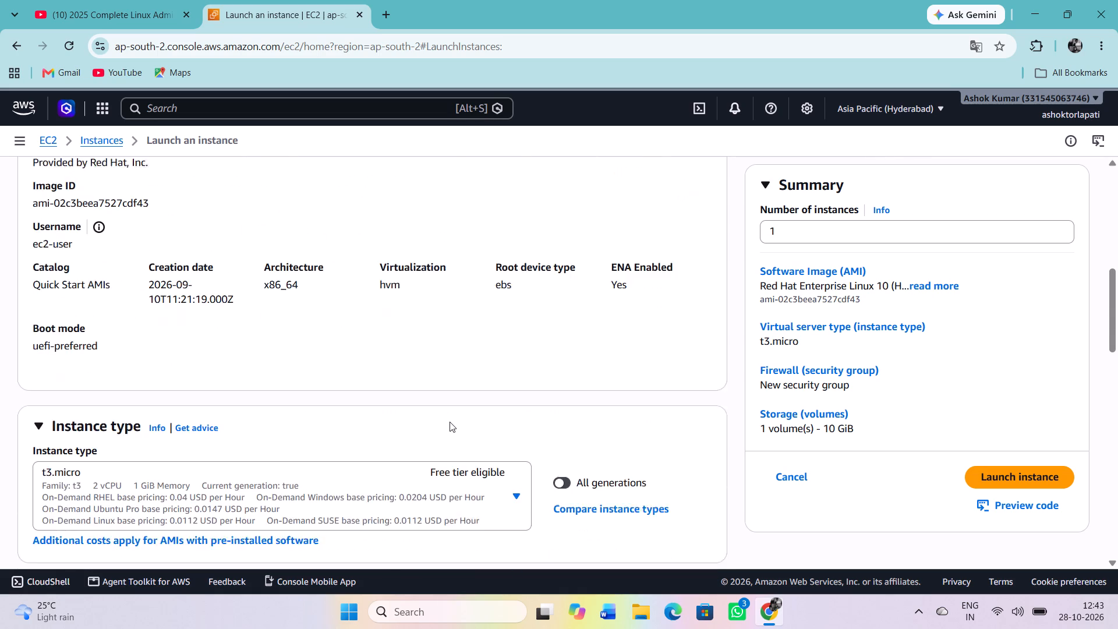
scroll(450, 422, down, 5)
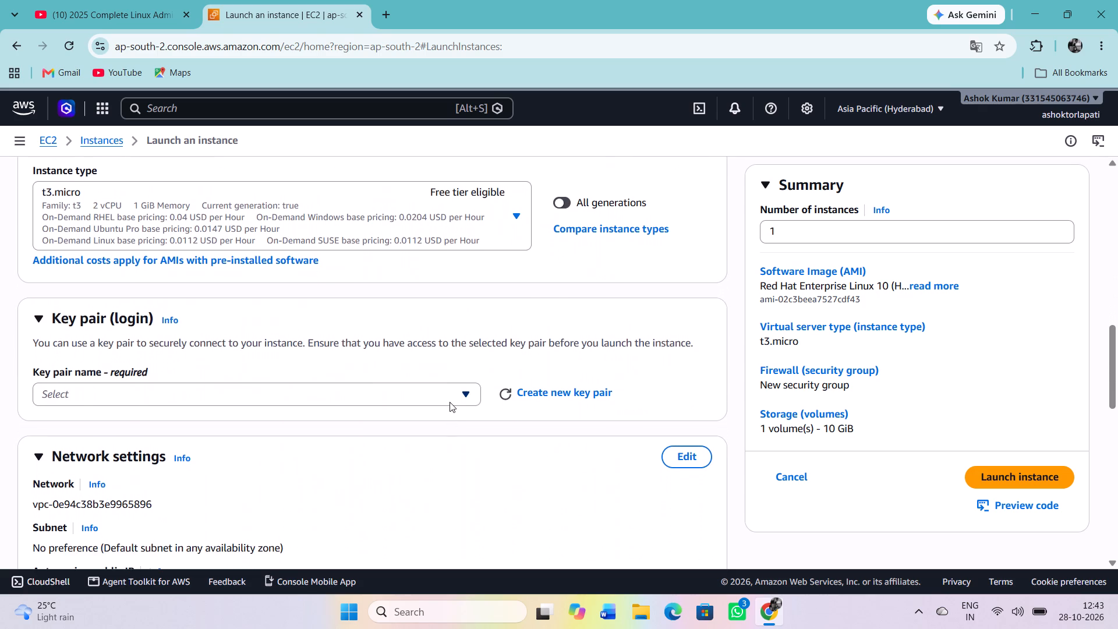
click(450, 397)
click(348, 460)
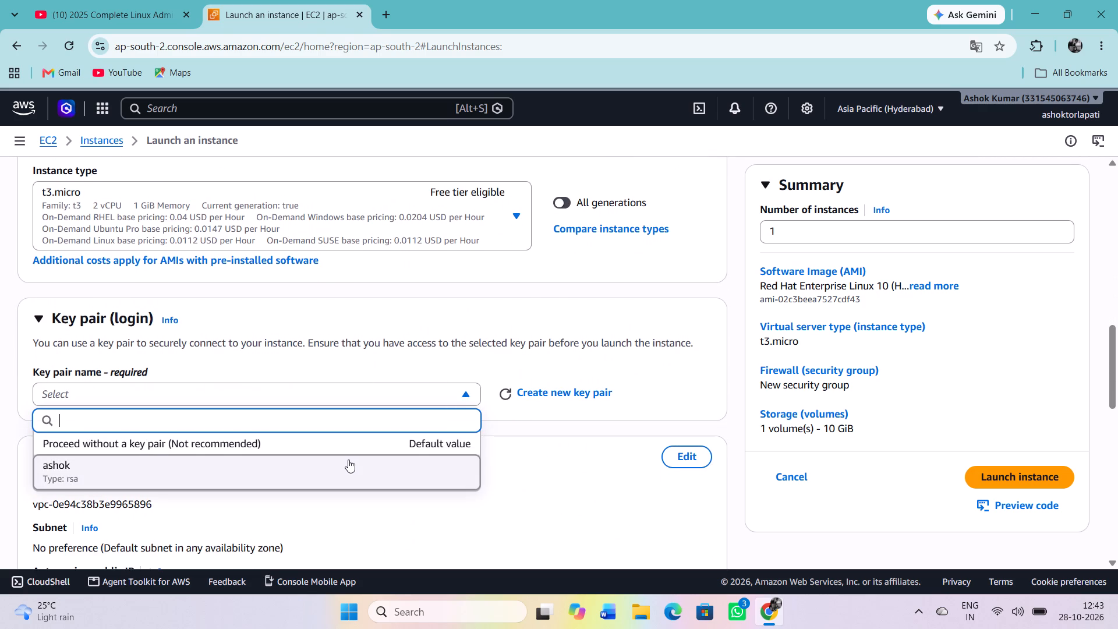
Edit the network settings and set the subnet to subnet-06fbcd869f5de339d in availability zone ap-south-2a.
scroll(348, 460, down, 3)
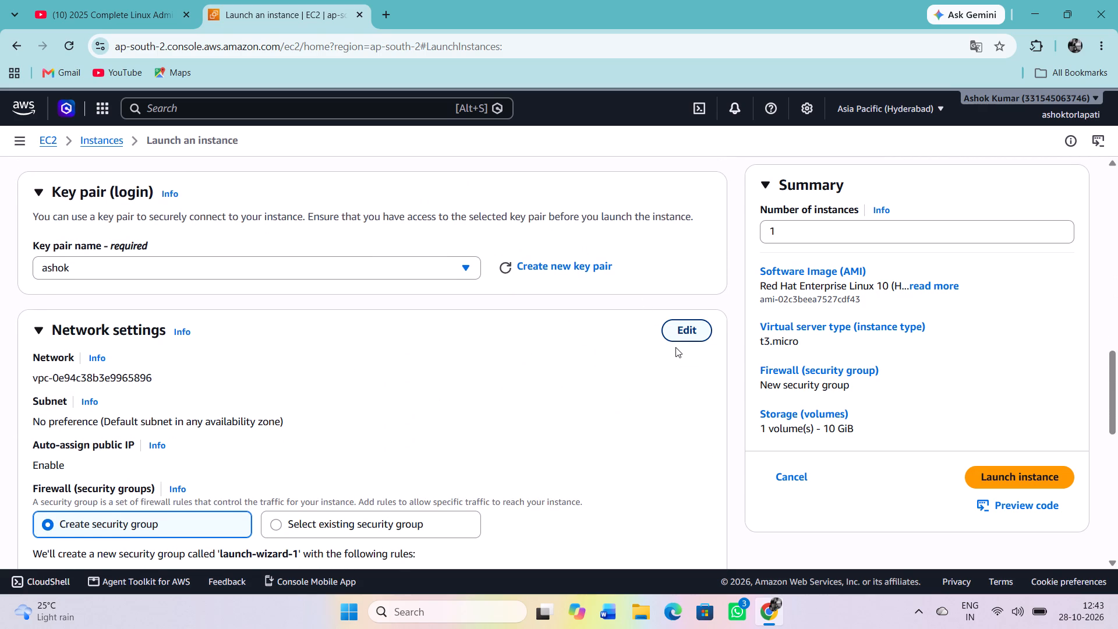
click(694, 322)
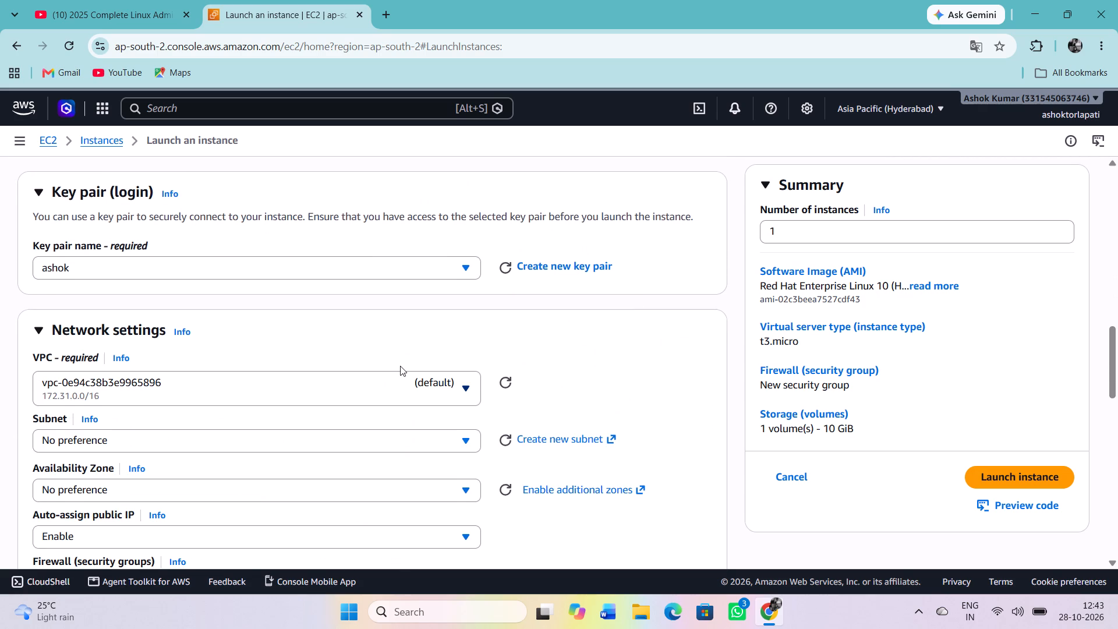
scroll(400, 366, down, 2)
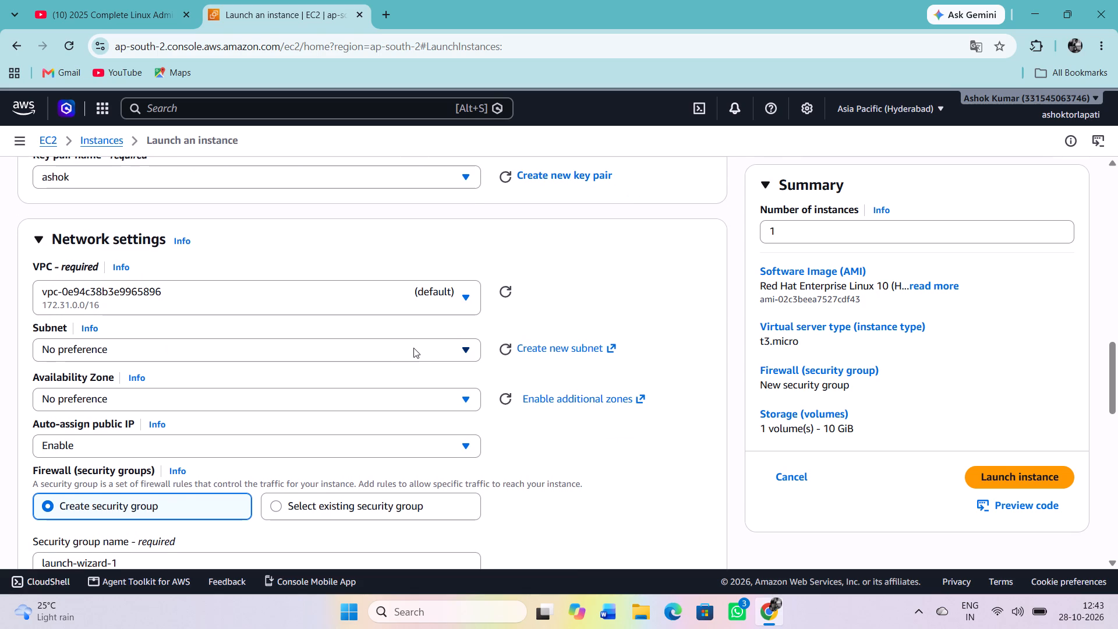
click(413, 348)
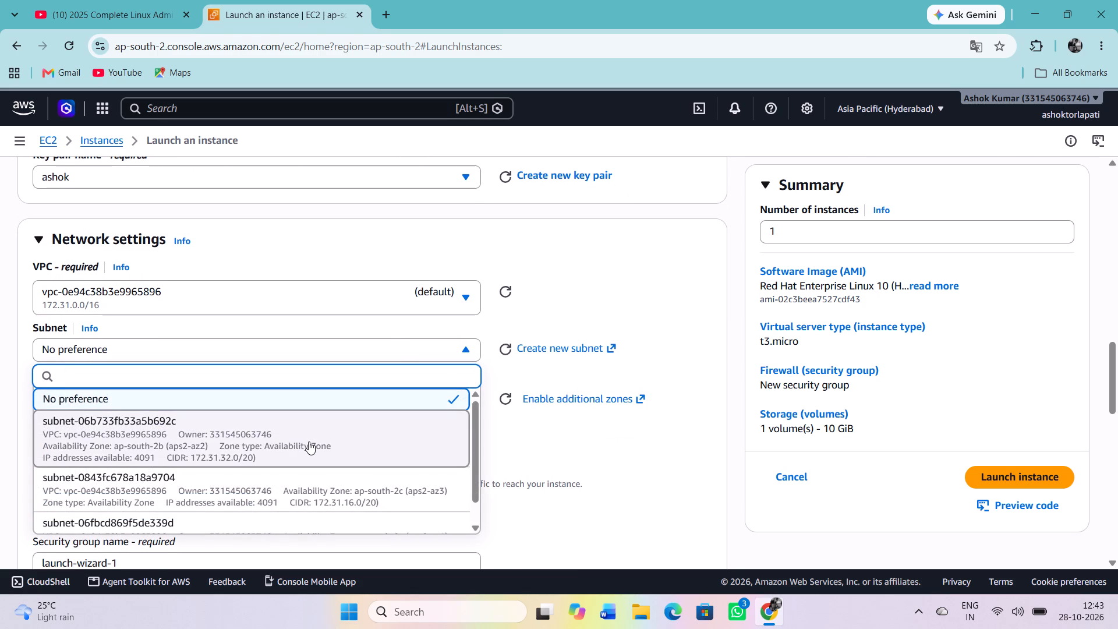
scroll(309, 441, down, 3)
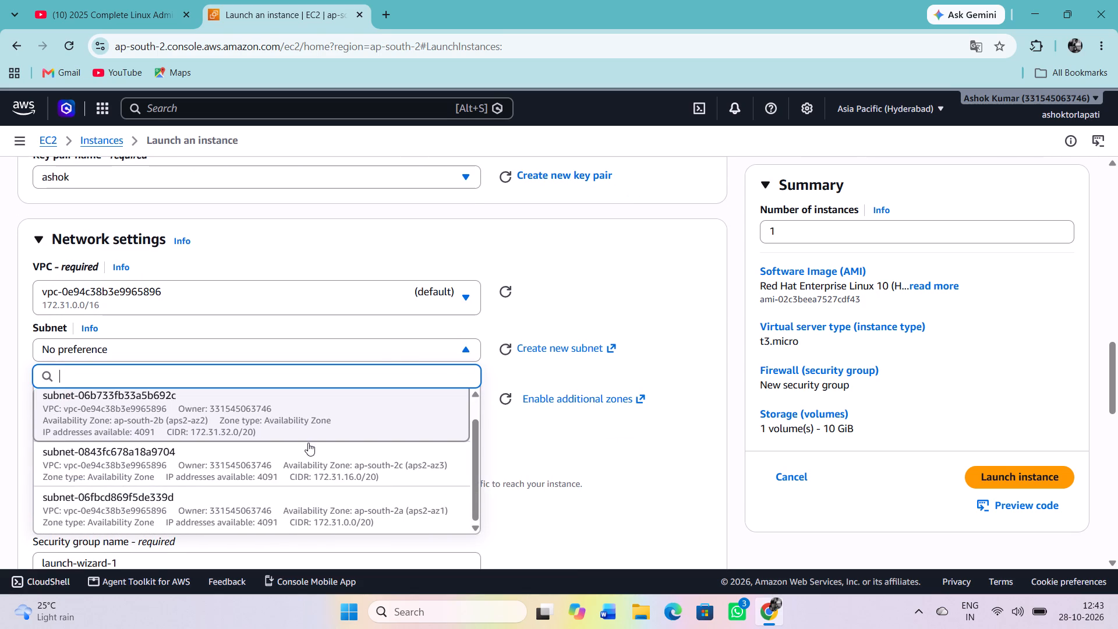
click(292, 507)
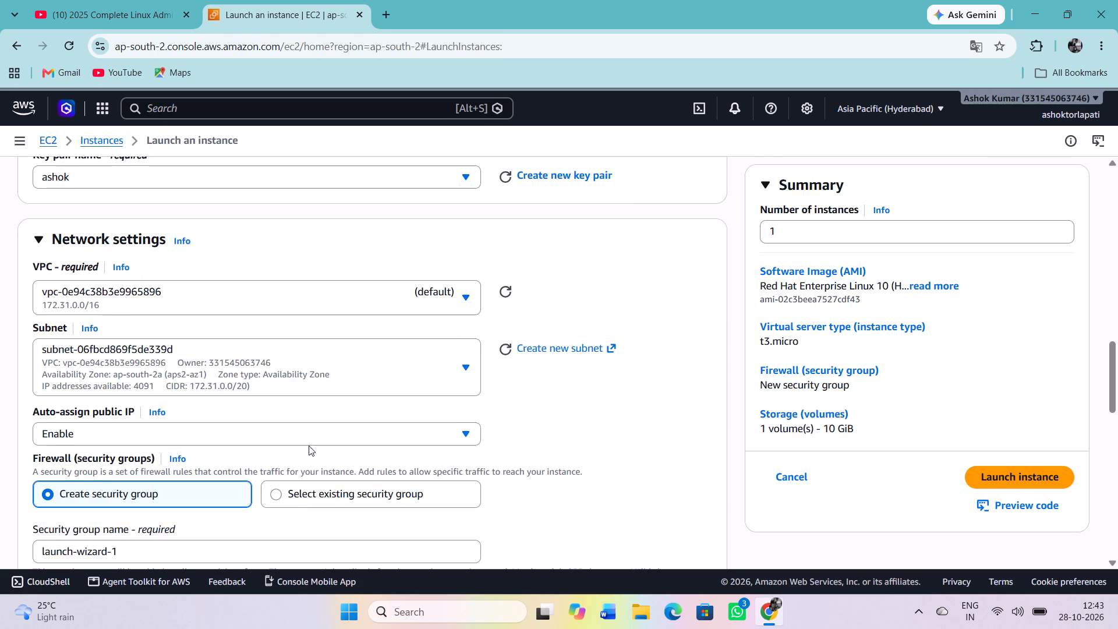
Switch the firewall to an existing security group and assign the default group.
scroll(310, 438, down, 1)
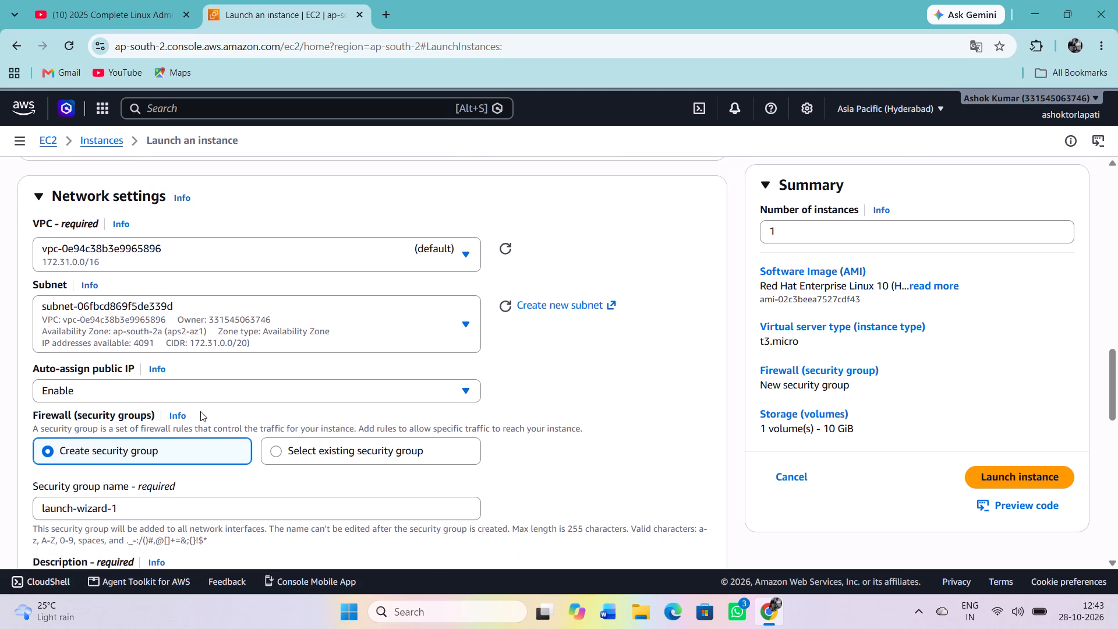
click(270, 446)
scroll(270, 446, down, 2)
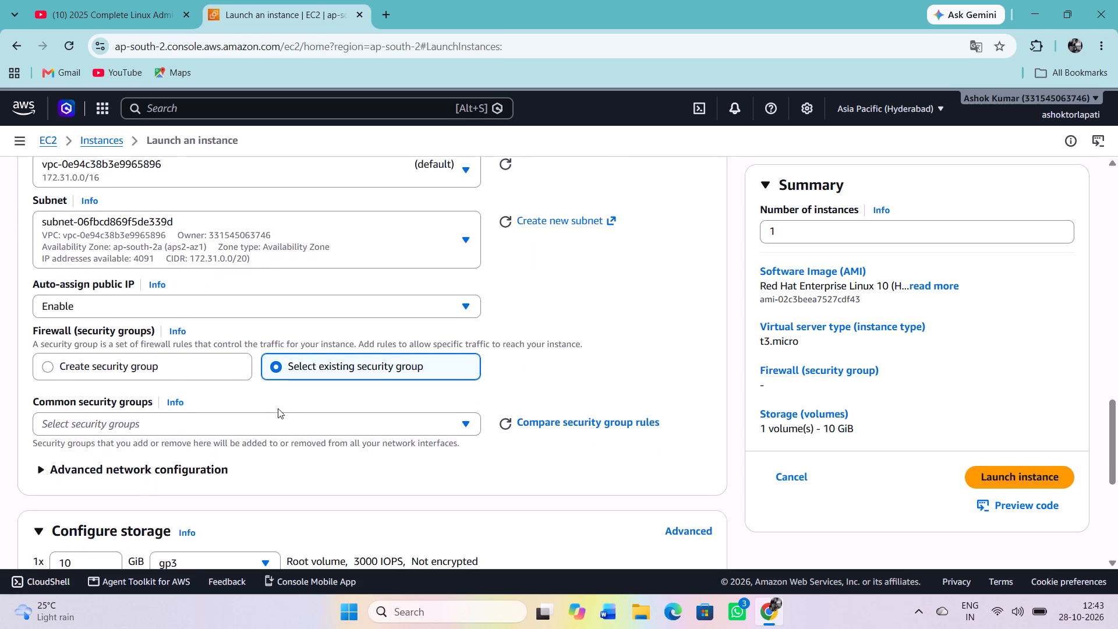
click(278, 419)
click(232, 484)
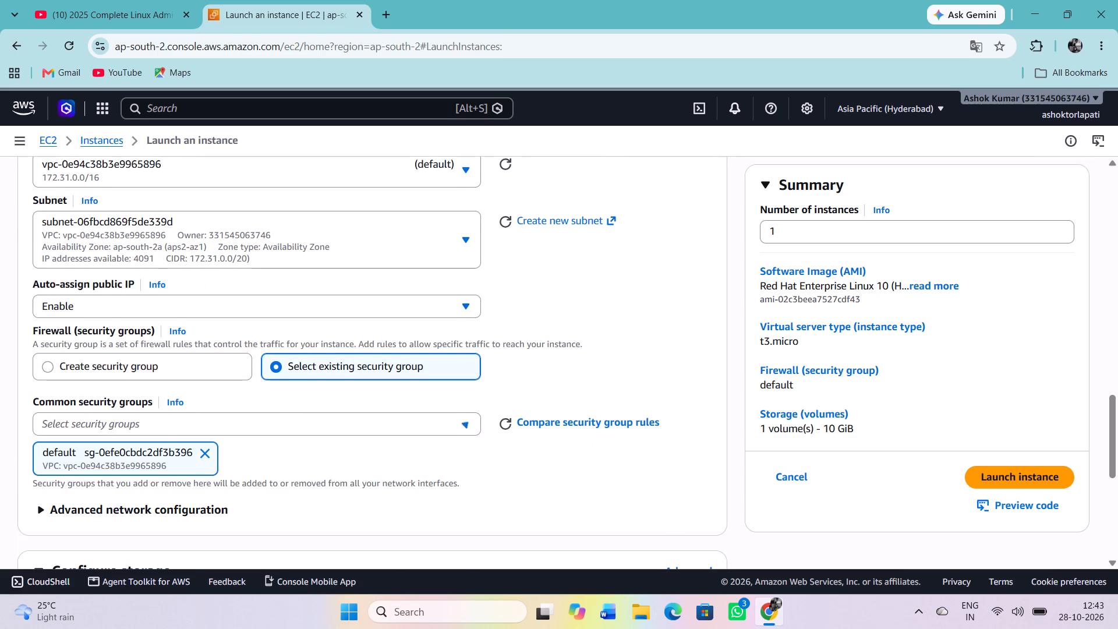
Launch the configured instance, leaving the storage settings as they are.
scroll(457, 488, down, 5)
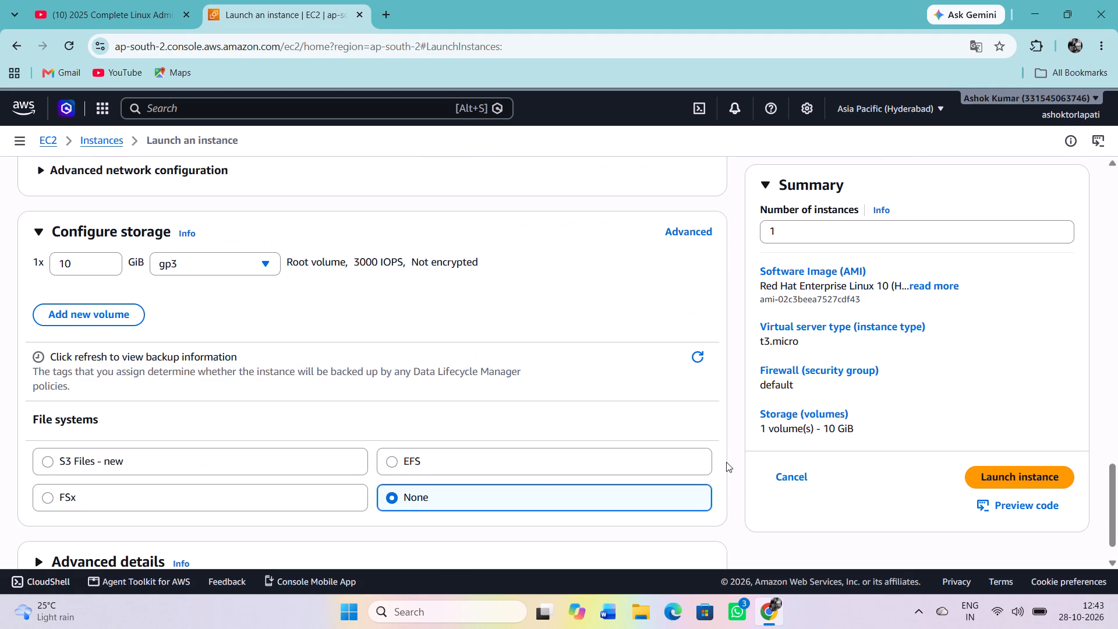
click(999, 474)
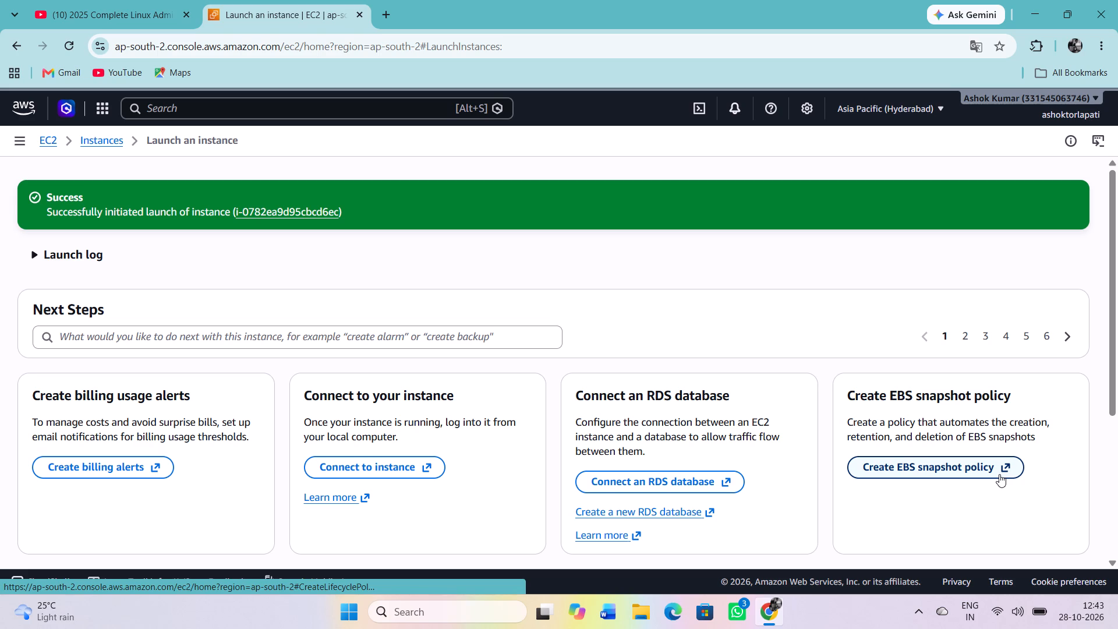
click(990, 277)
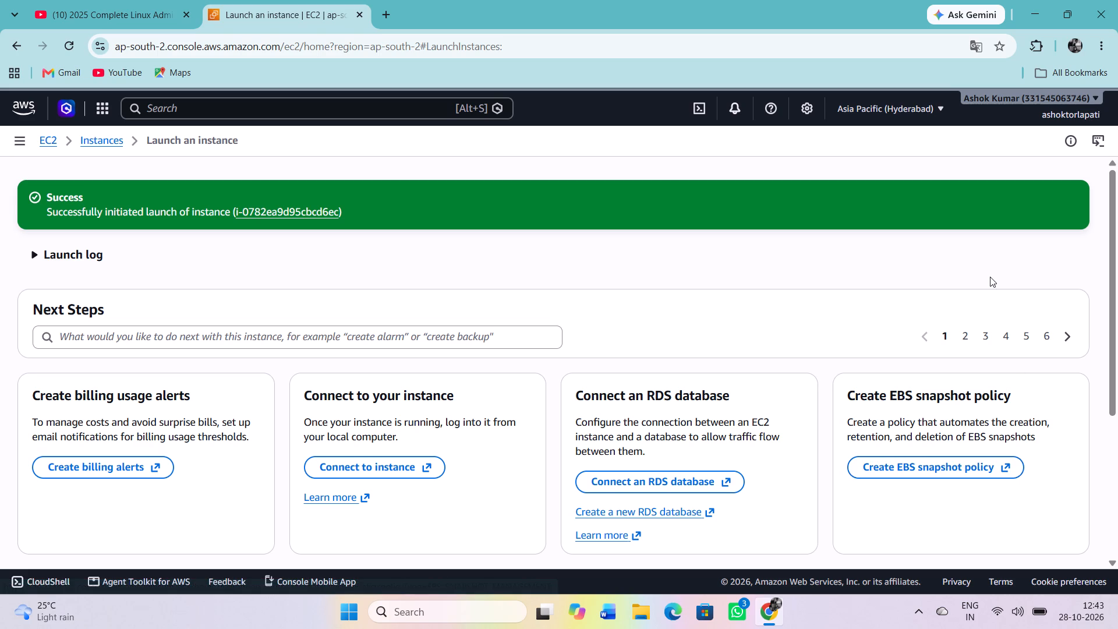
scroll(990, 277, up, 3)
Open the EC2 instances list and refresh it to check the status of mywebsever.
click(114, 137)
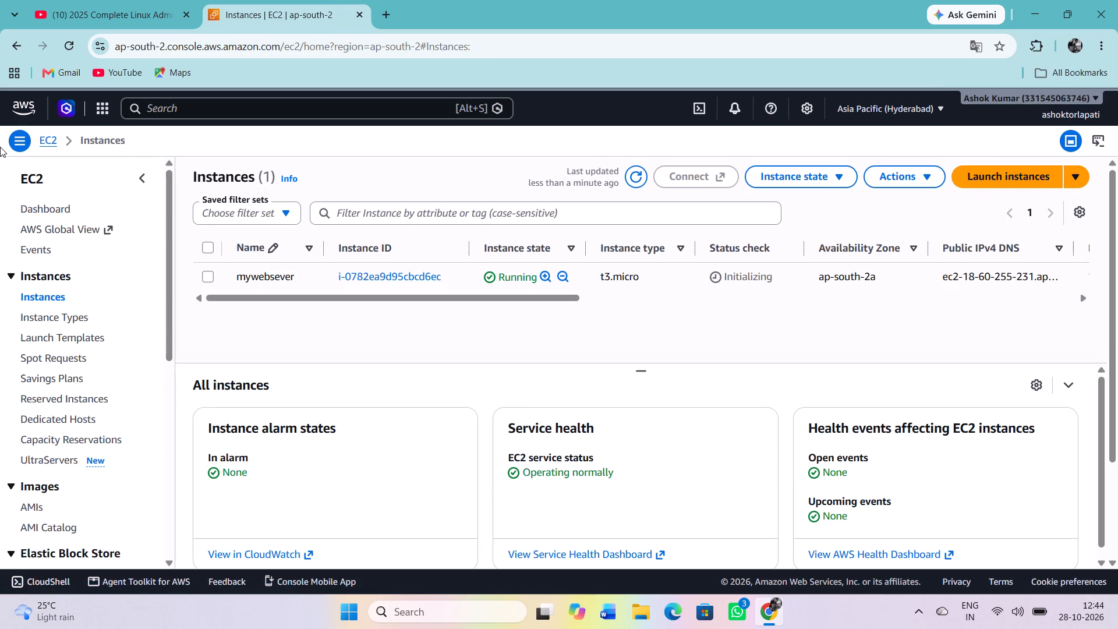
click(206, 275)
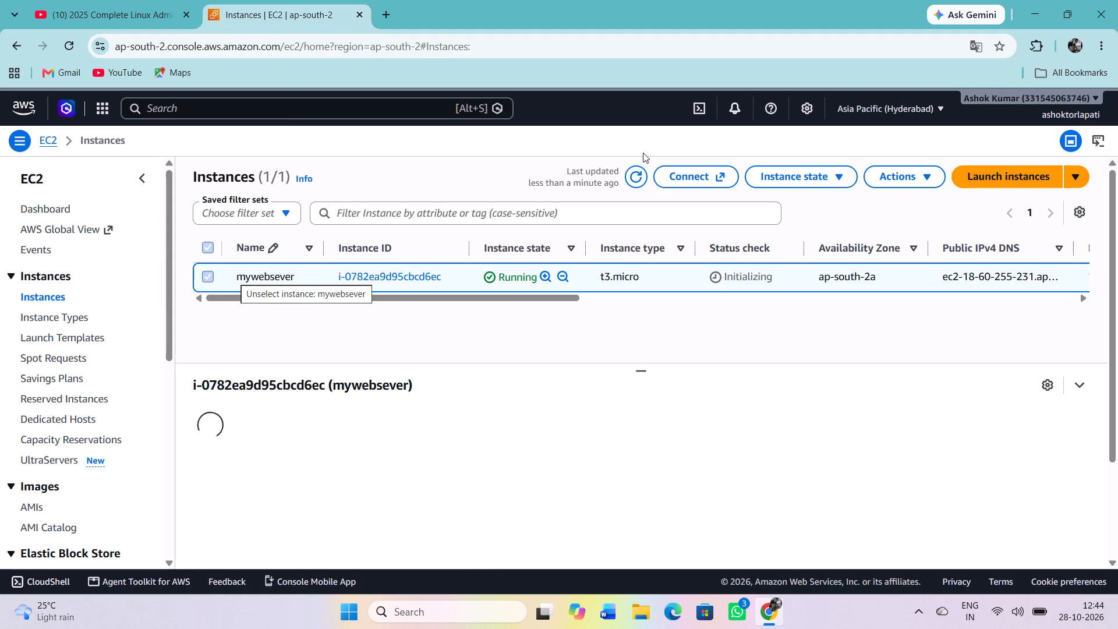
click(632, 172)
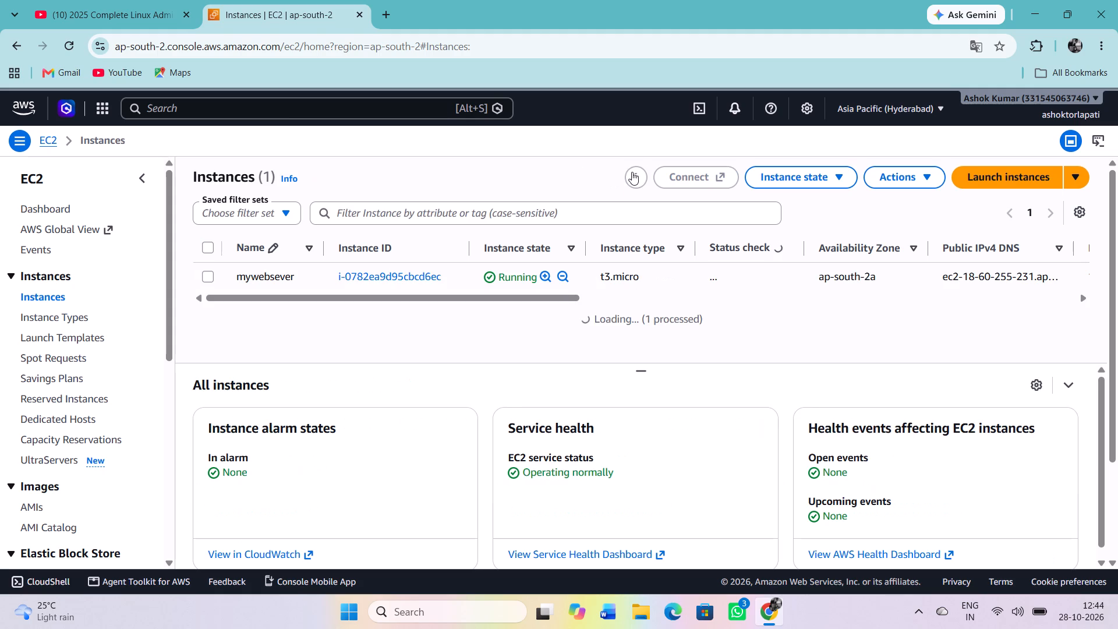
click(632, 172)
Select mywebsever and examine its available image and template, storage, security and networking actions.
click(200, 273)
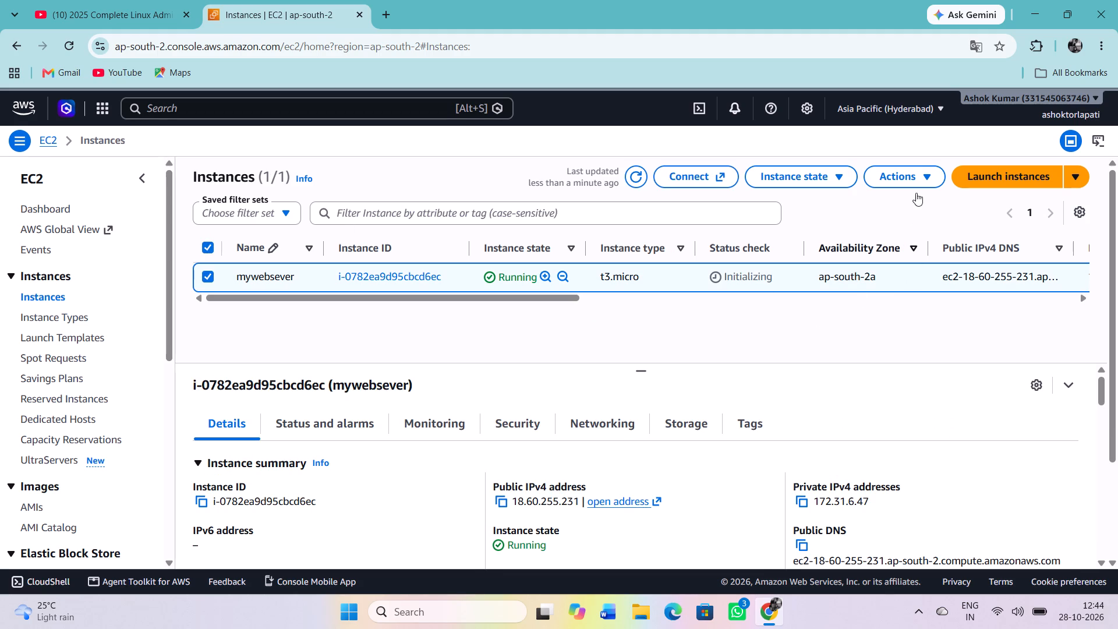
click(922, 178)
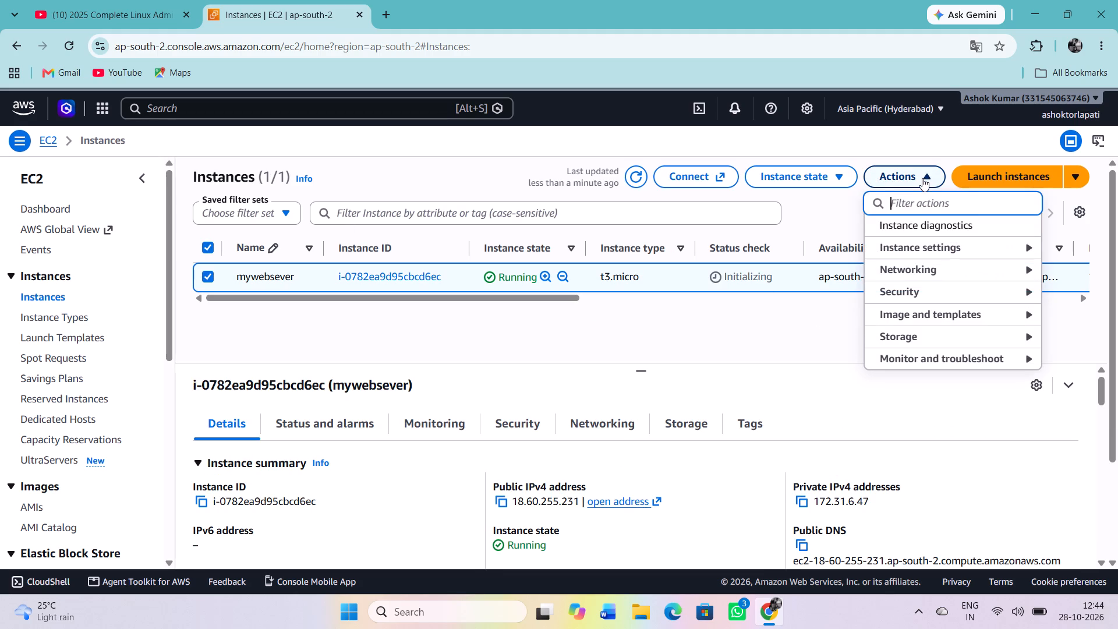
click(920, 305)
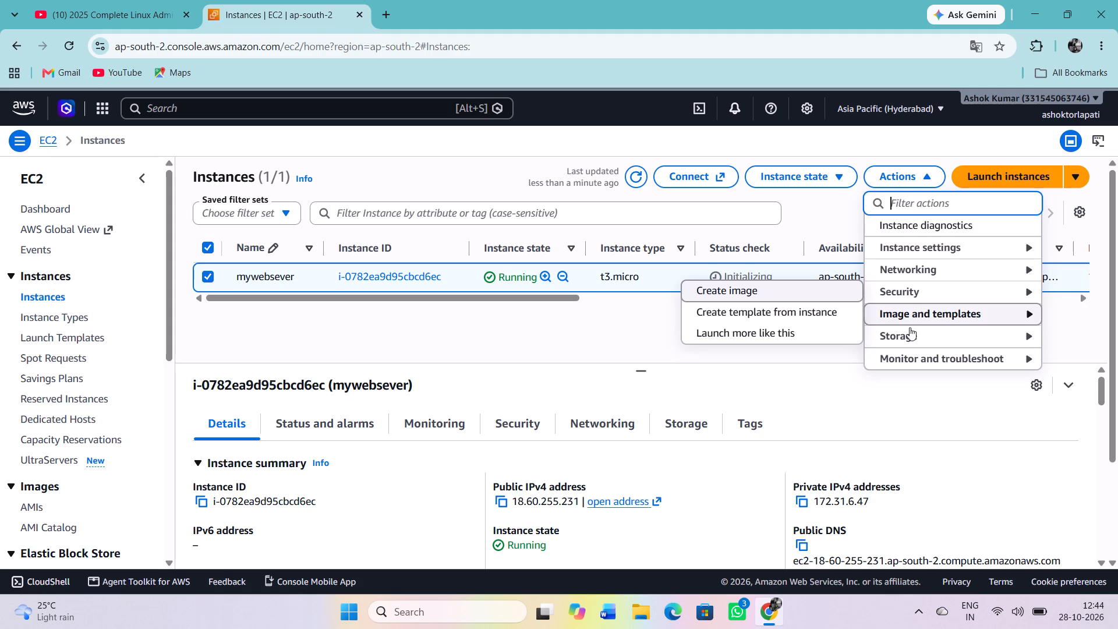
click(907, 330)
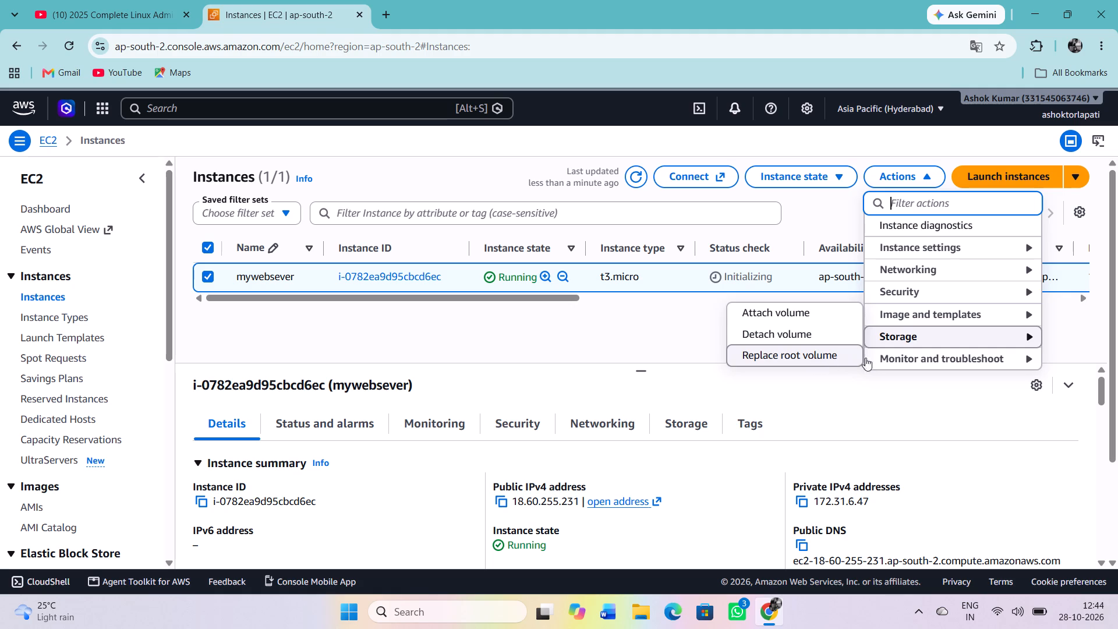
click(903, 287)
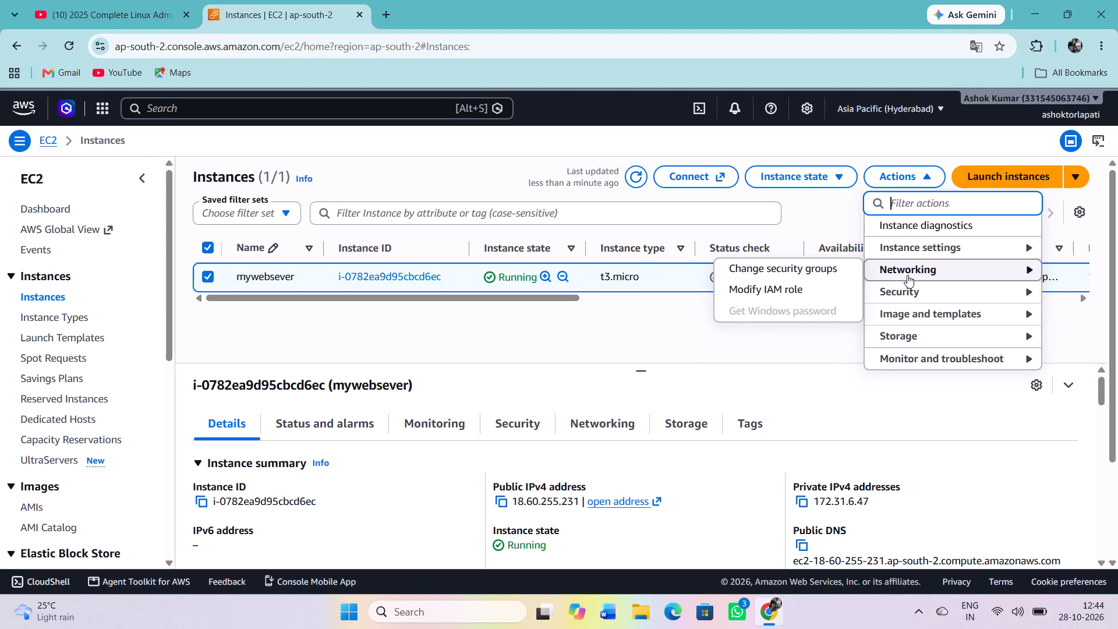
click(907, 275)
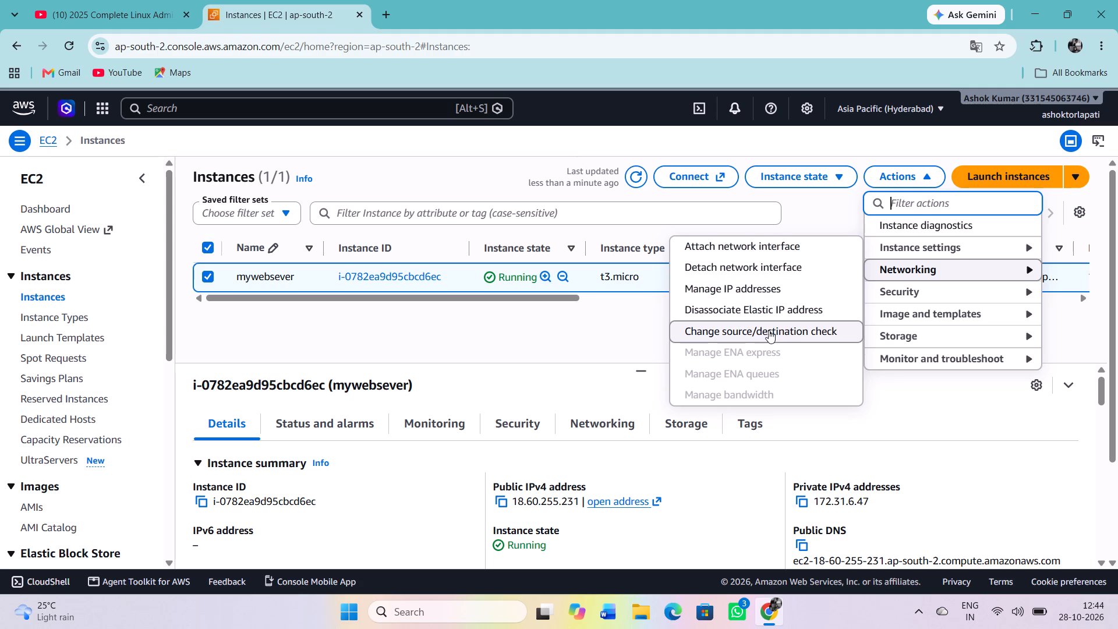
View the instance diagnostics page for mywebsever and return to the Instances list.
click(908, 228)
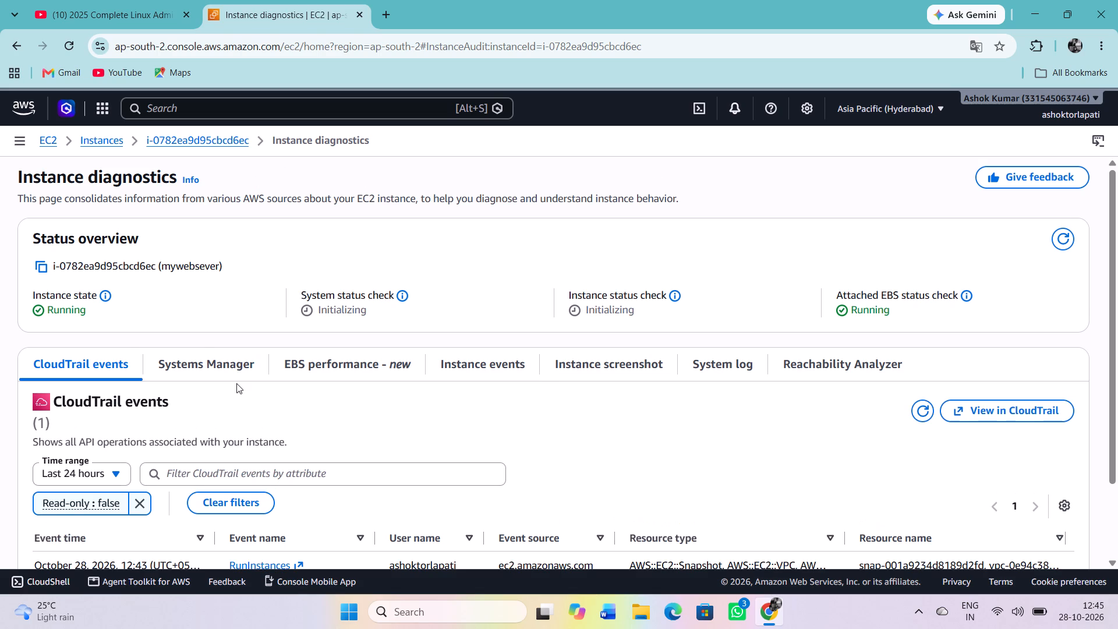
scroll(236, 383, right, 1)
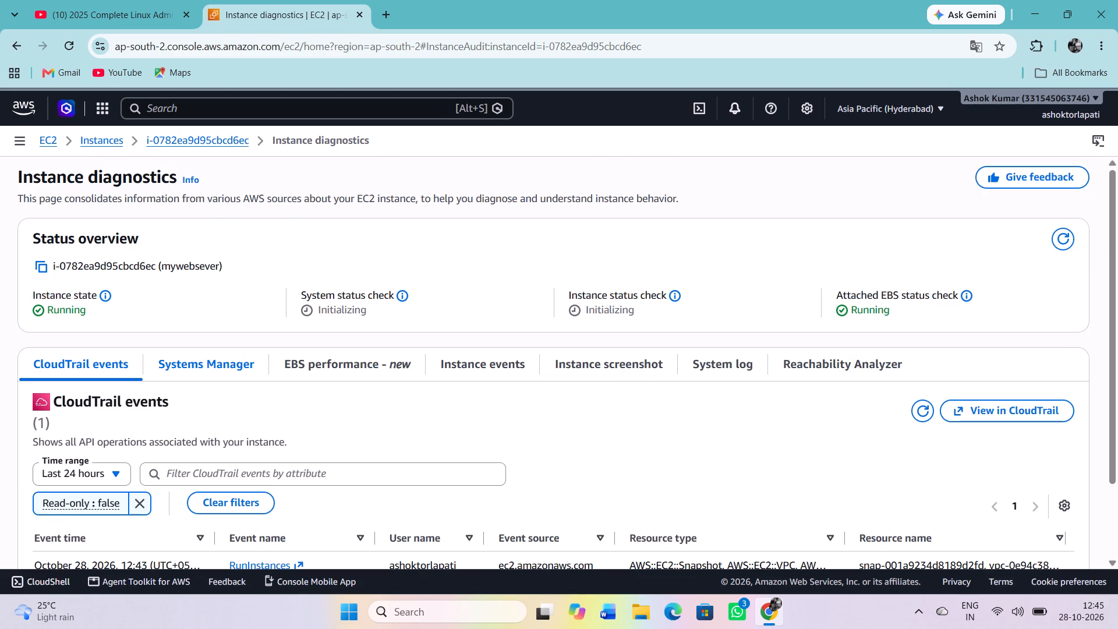
click(166, 132)
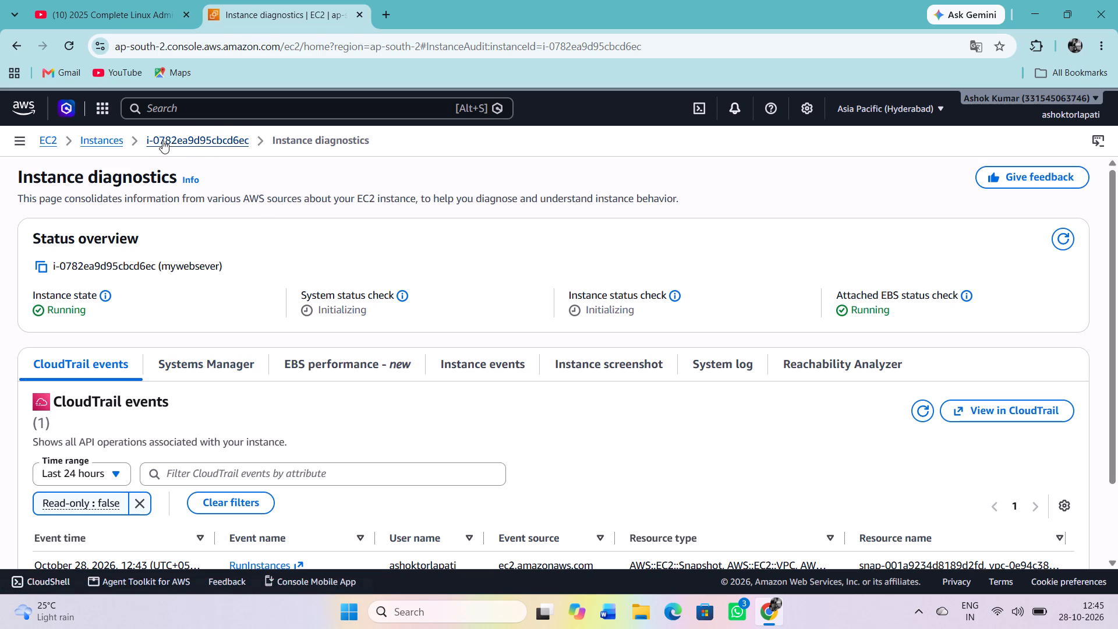
click(160, 139)
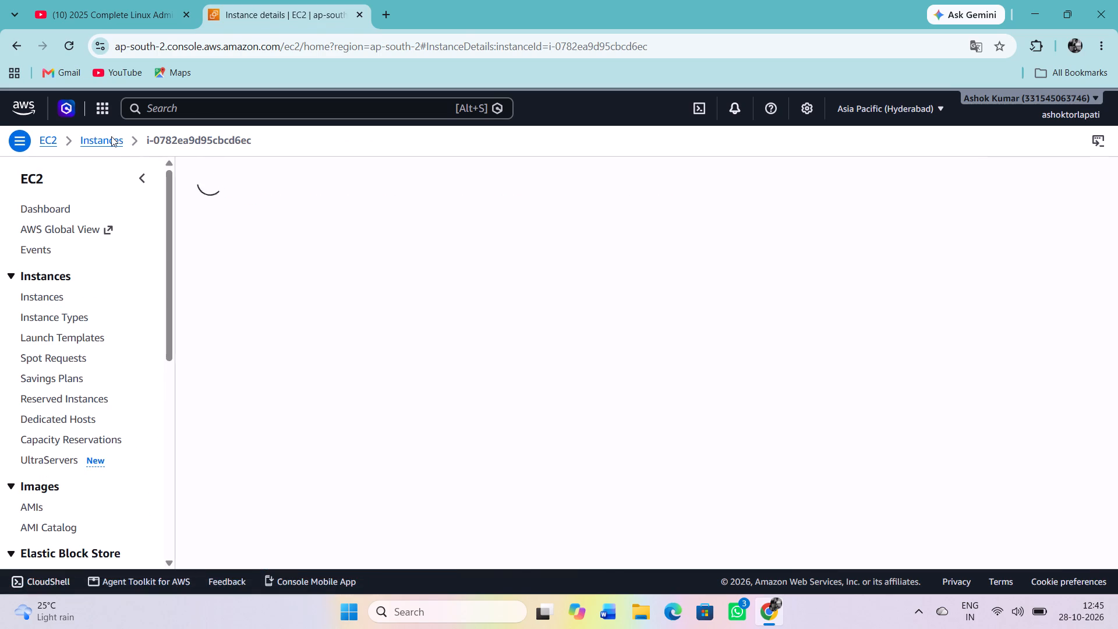
click(108, 138)
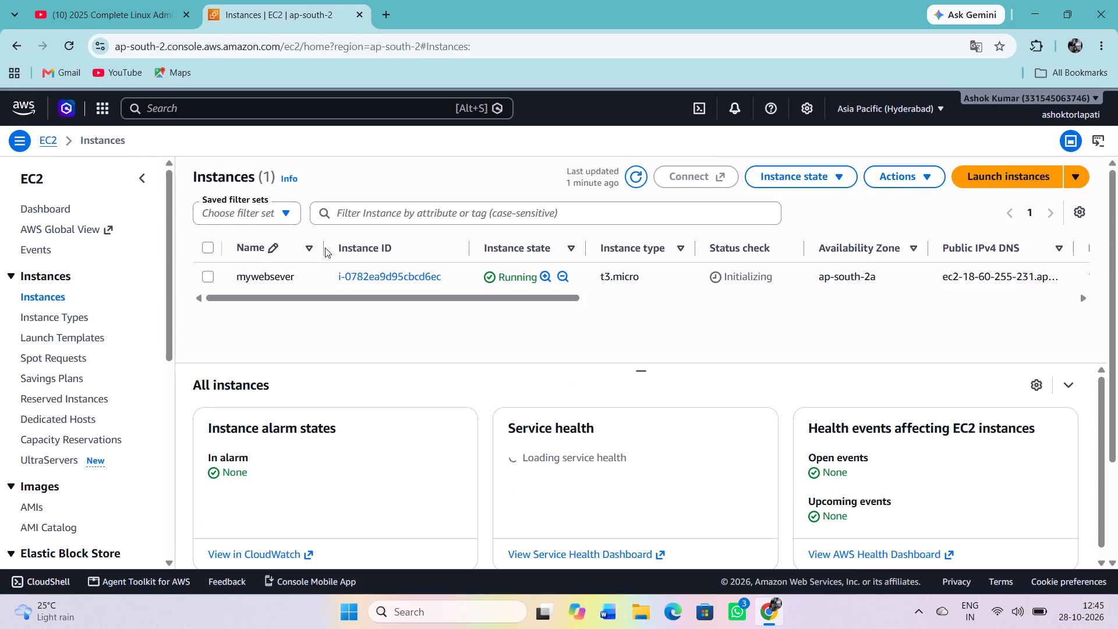
Select mywebsever, refresh the Instances list repeatedly to follow its status check, and look over its instance details.
click(205, 271)
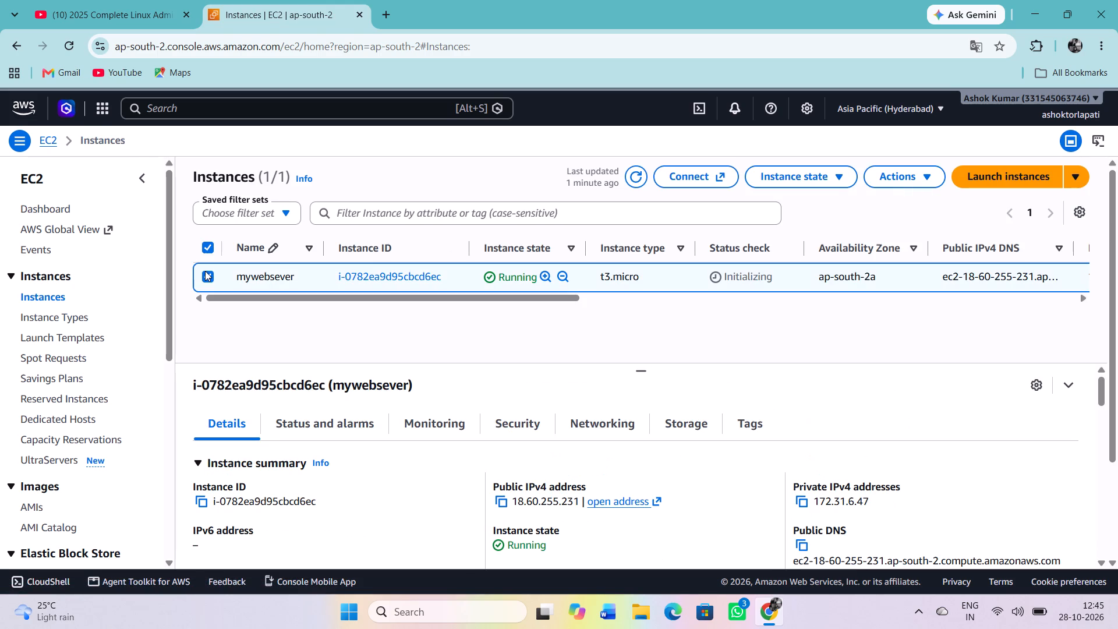
click(633, 178)
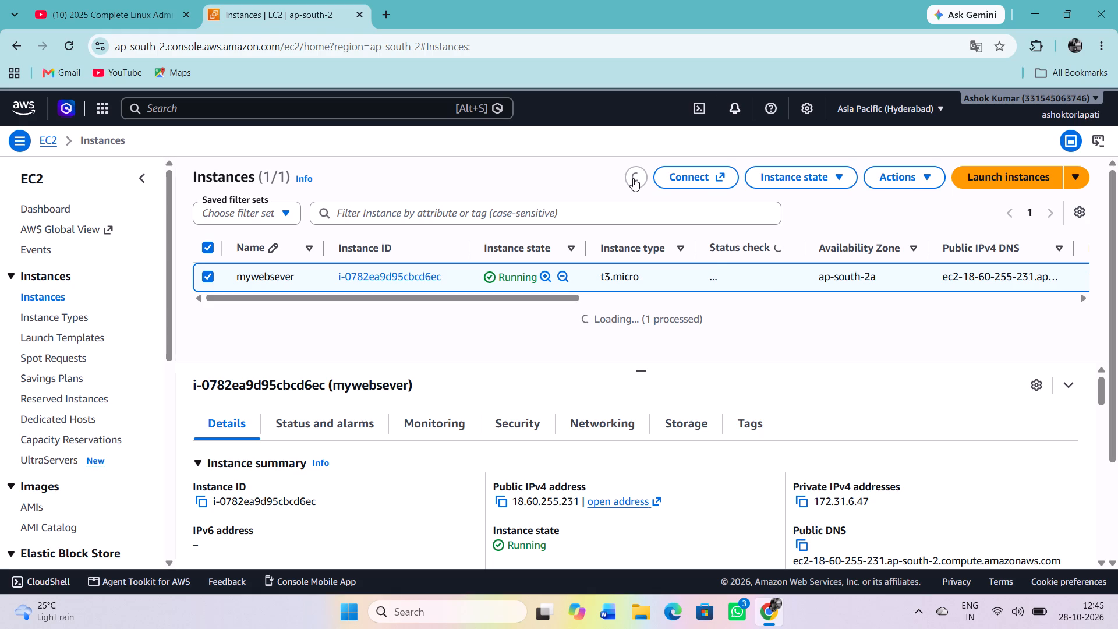
click(633, 178)
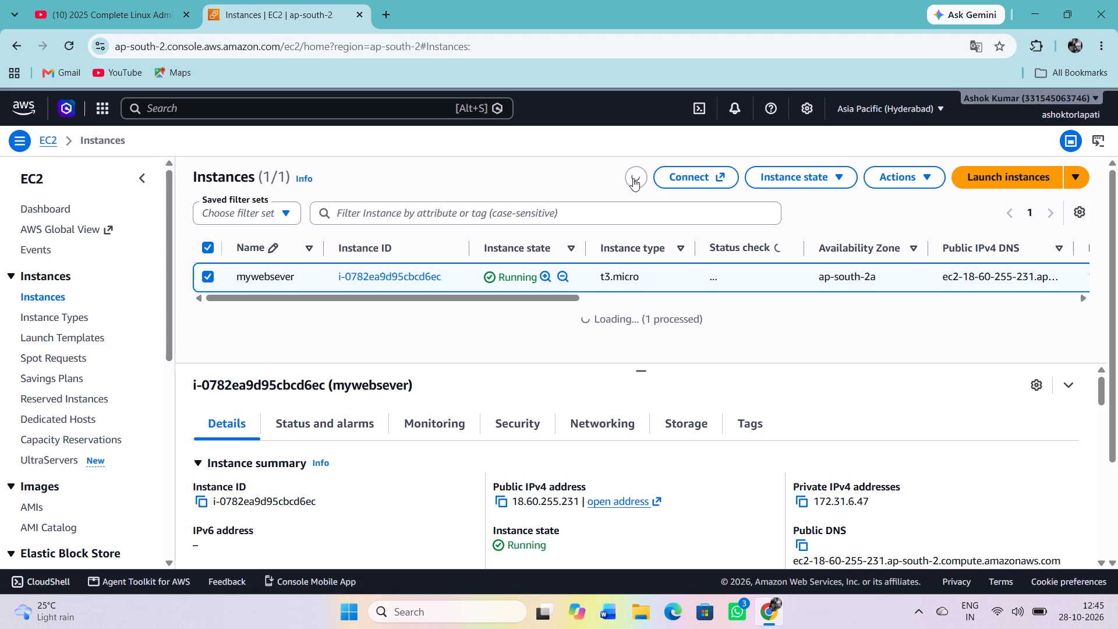
click(633, 178)
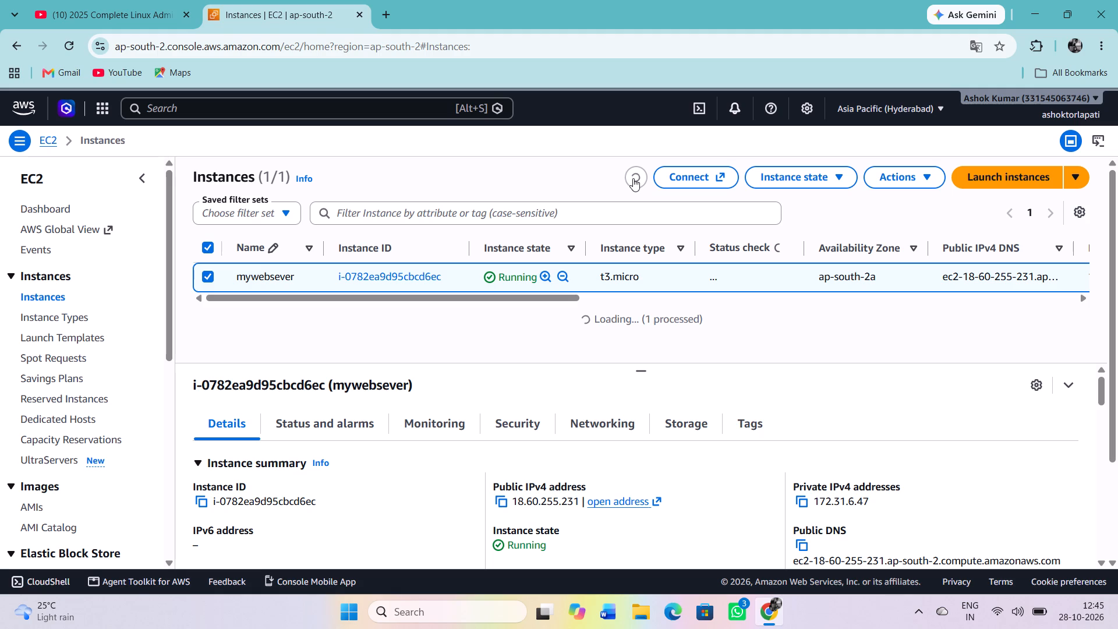
click(633, 178)
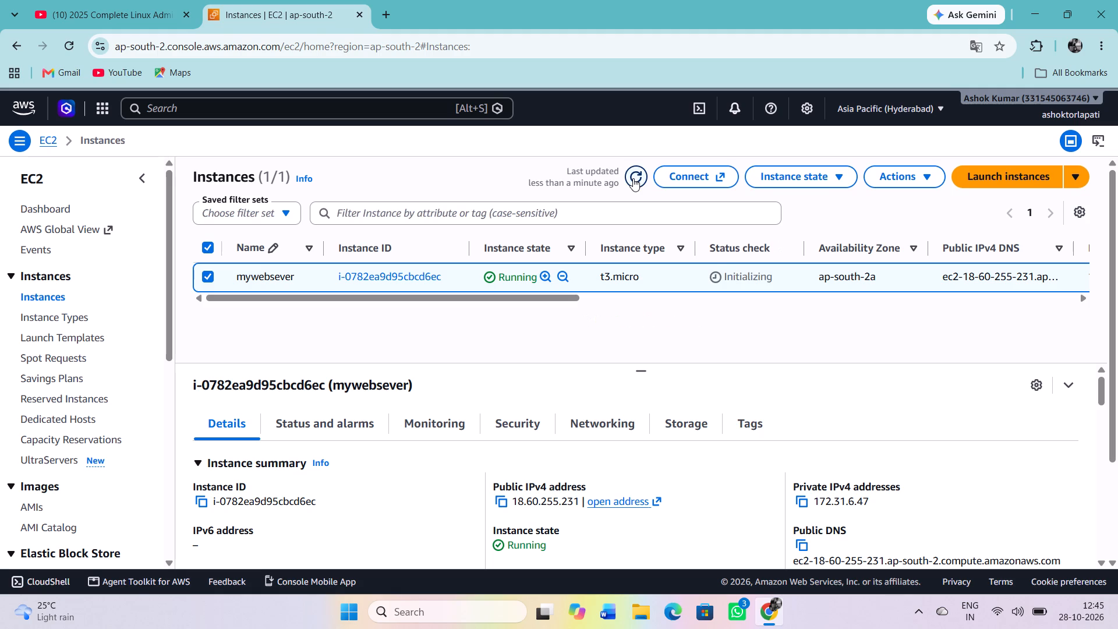
click(633, 178)
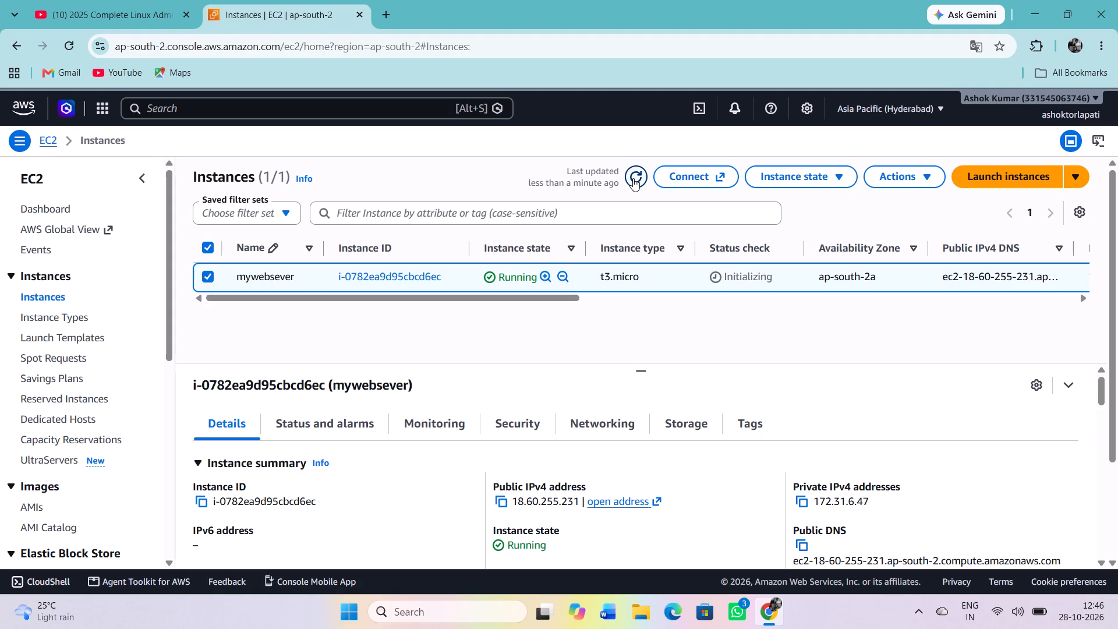
click(633, 178)
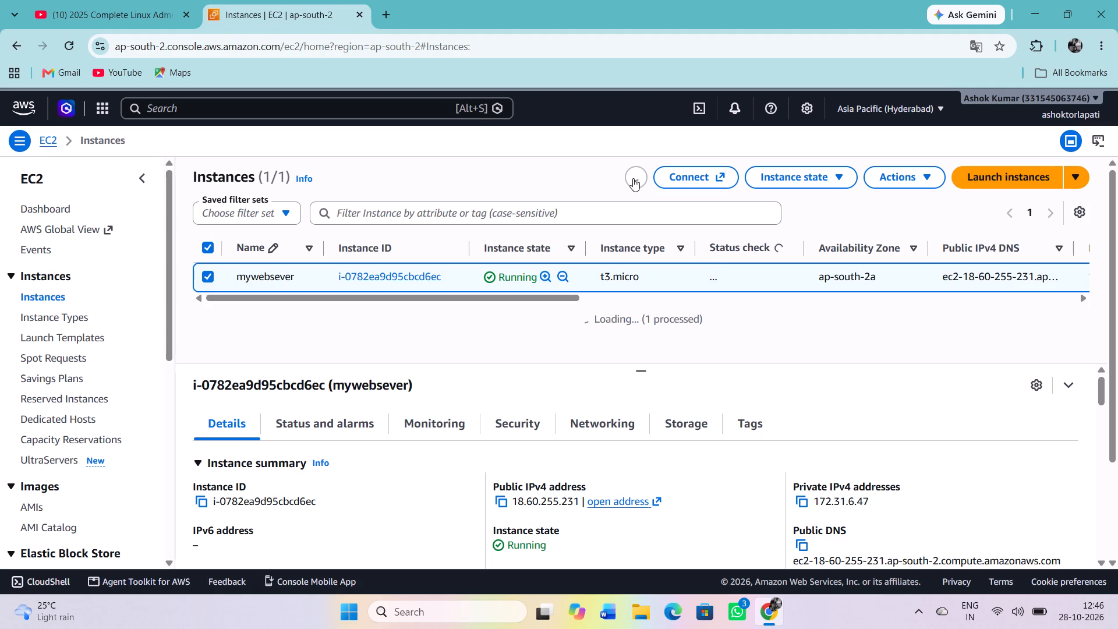
click(633, 178)
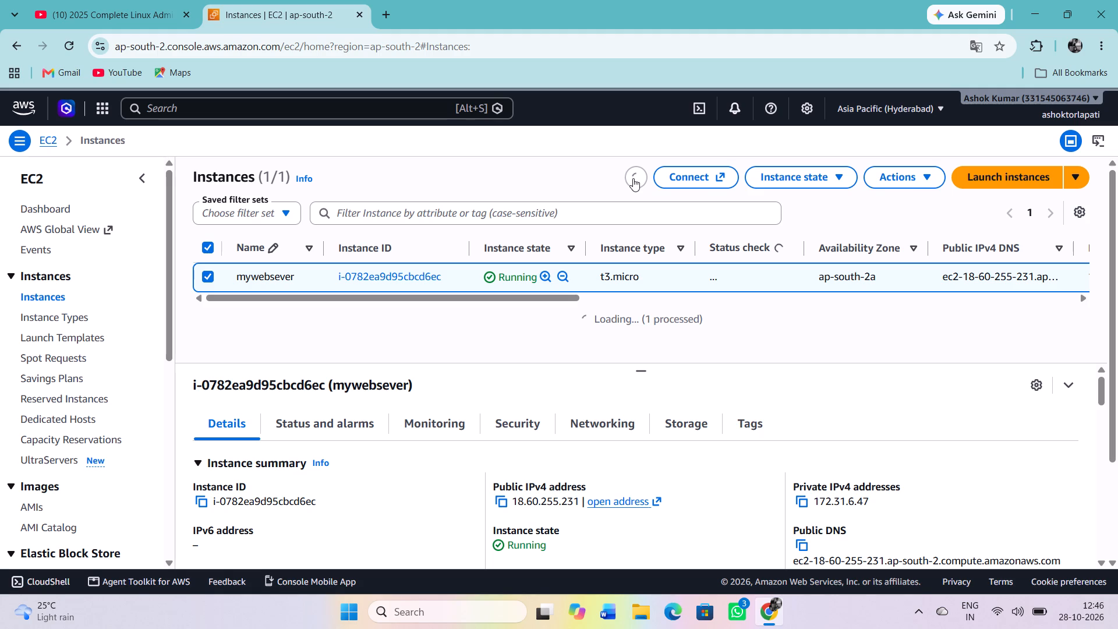
click(633, 178)
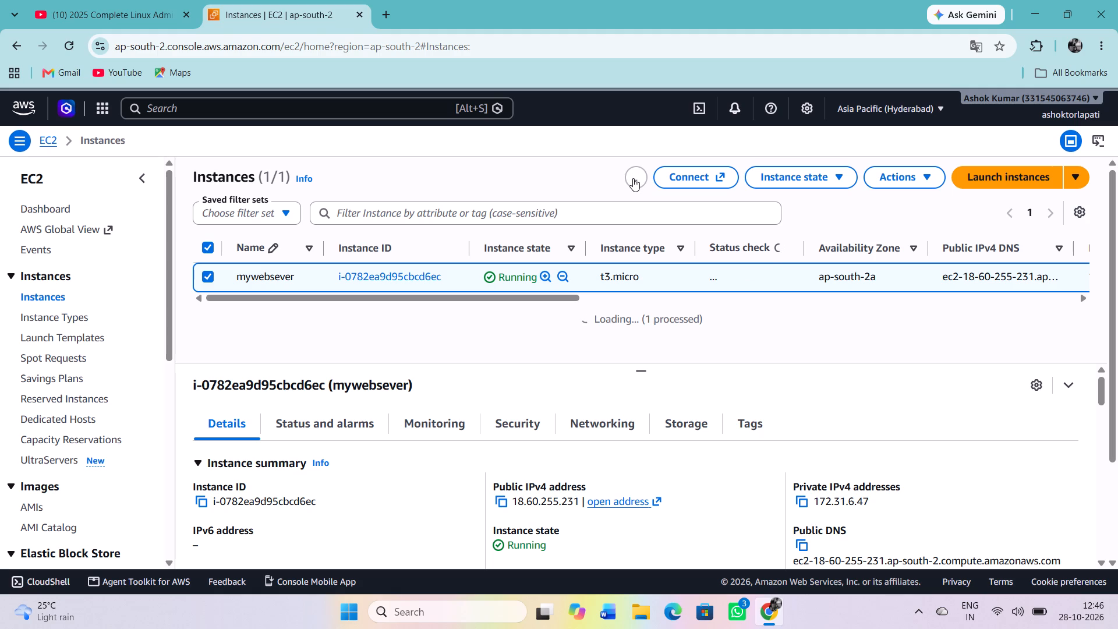
click(633, 178)
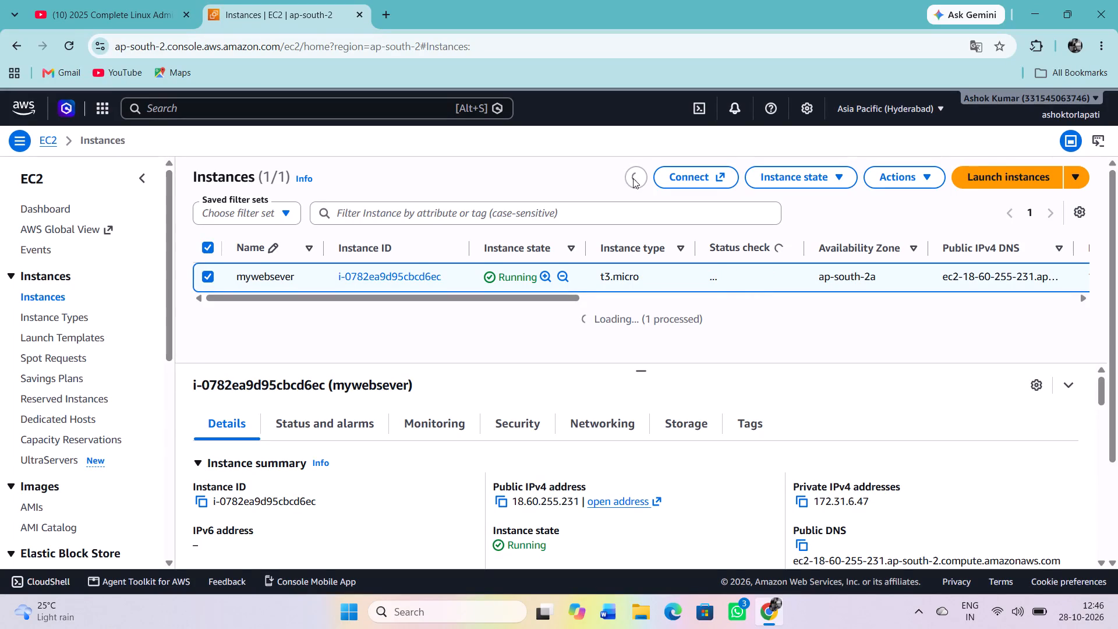
click(633, 178)
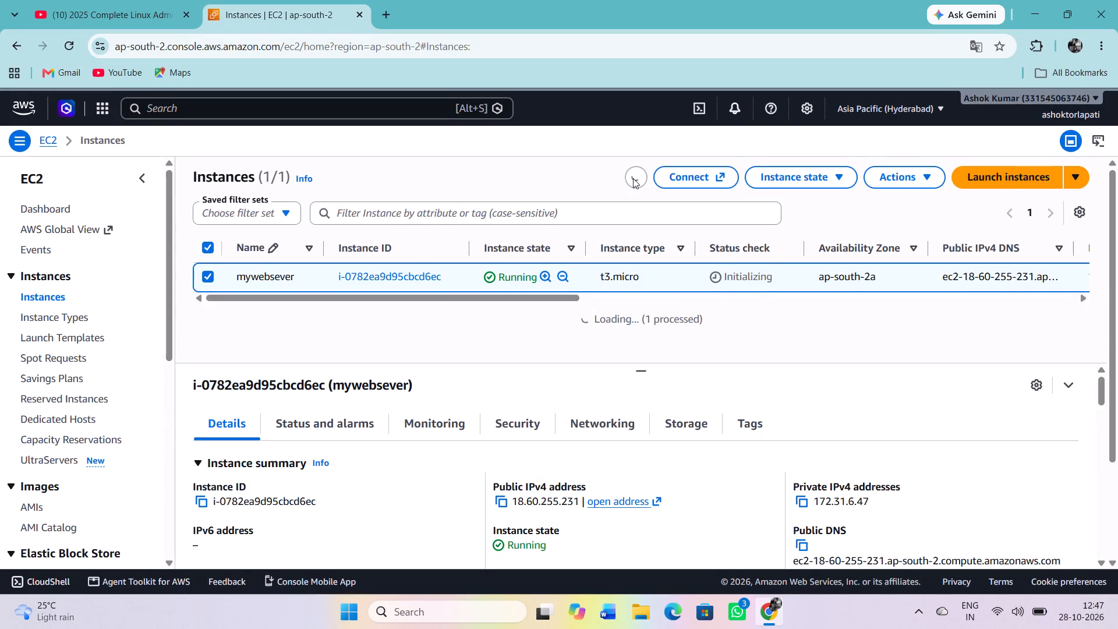
triple_click(633, 178)
triple_click(633, 178)
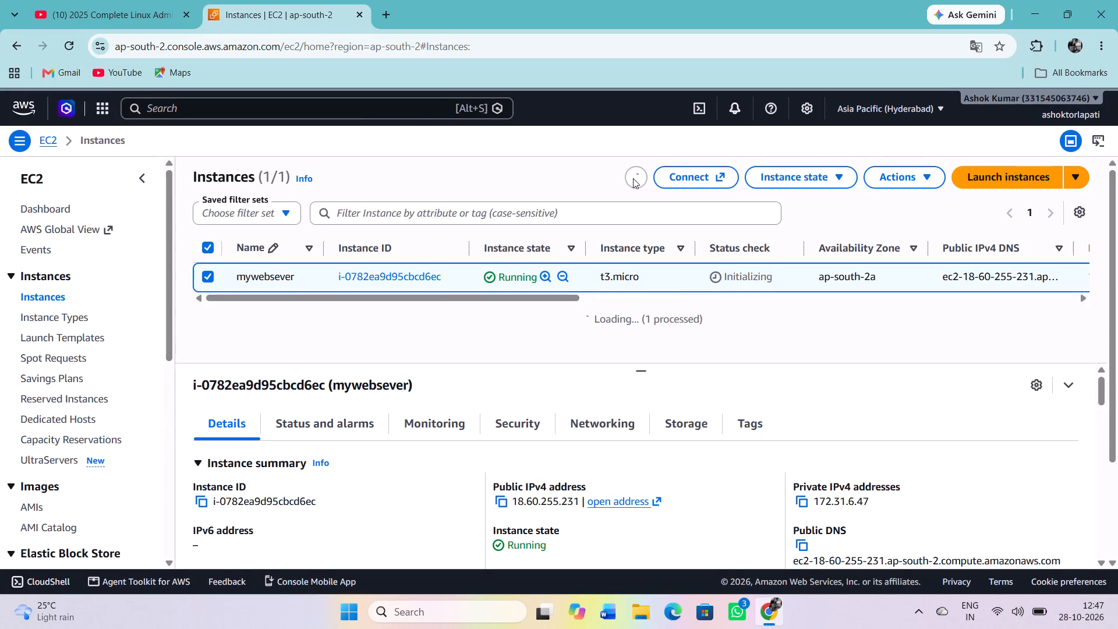
click(633, 178)
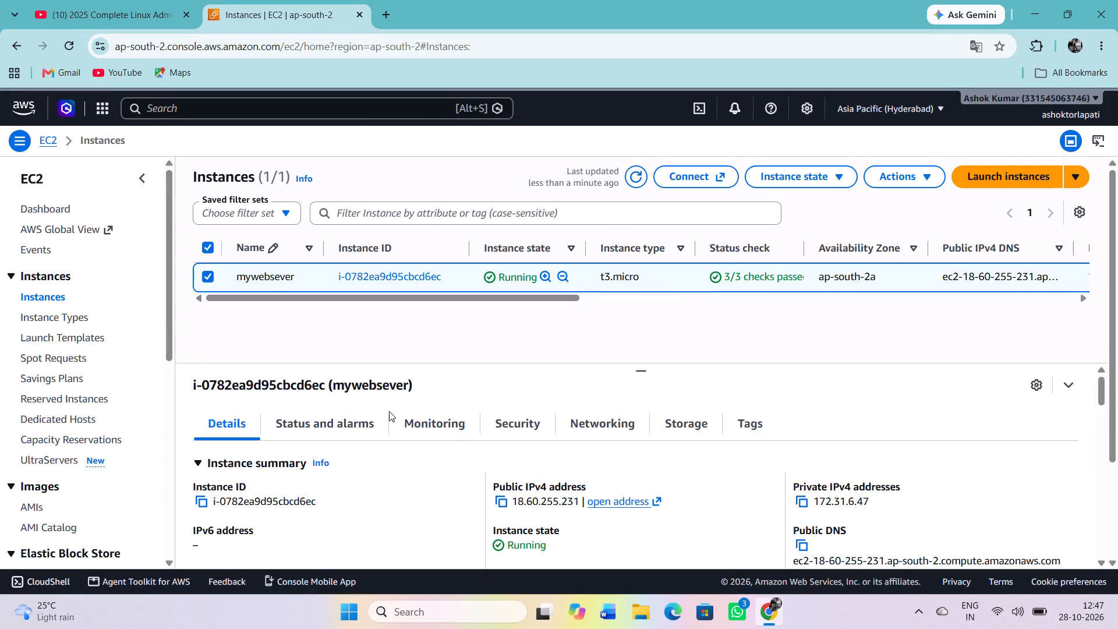
scroll(357, 386, right, 1)
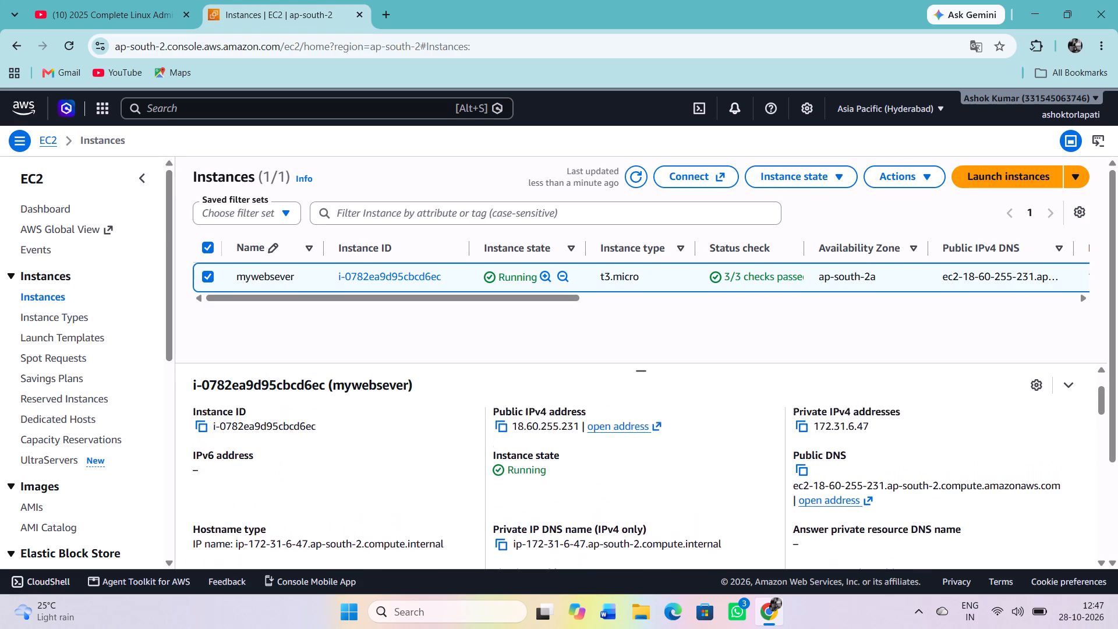
scroll(357, 386, right, 1)
scroll(532, 358, right, 1)
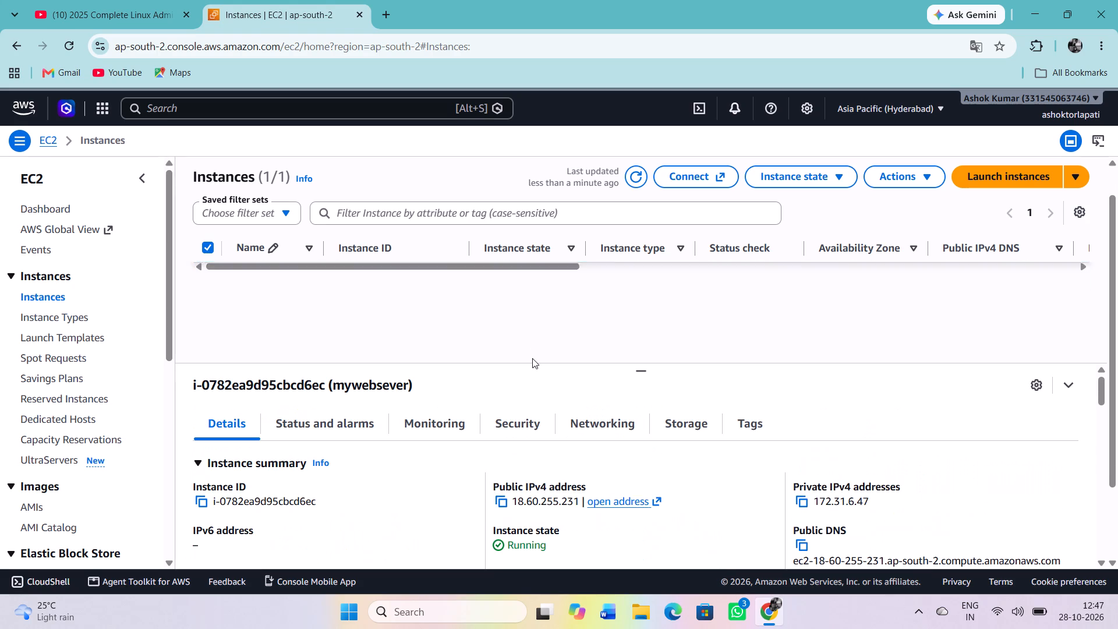
scroll(532, 358, right, 1)
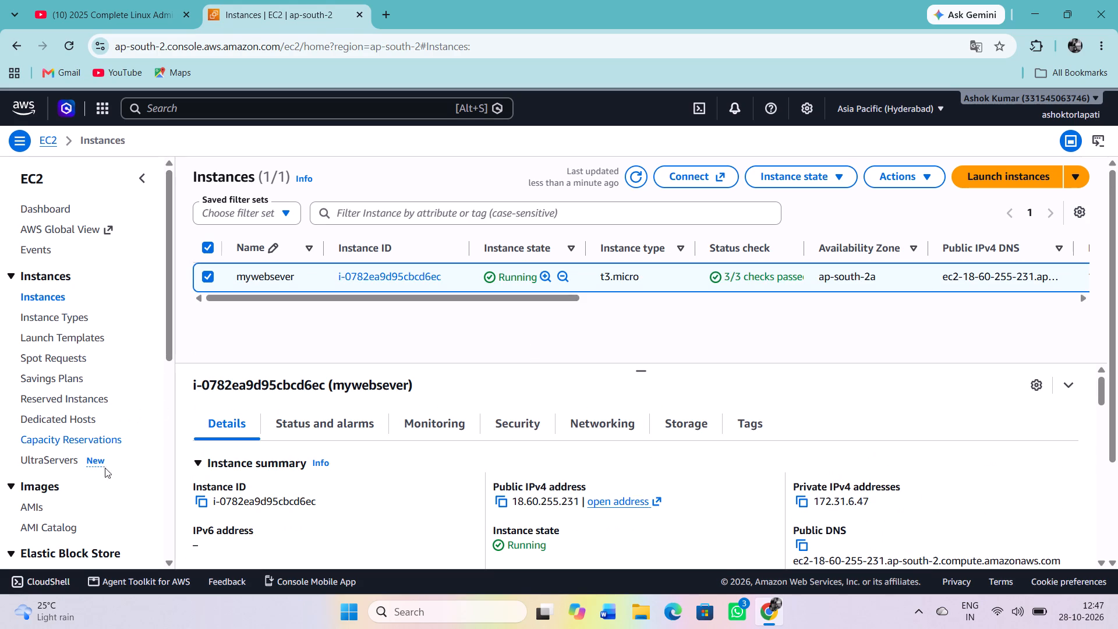
Allocate a new Elastic IP address from Amazon's pool of IPv4 addresses without tags, and dismiss the notification.
scroll(80, 474, down, 5)
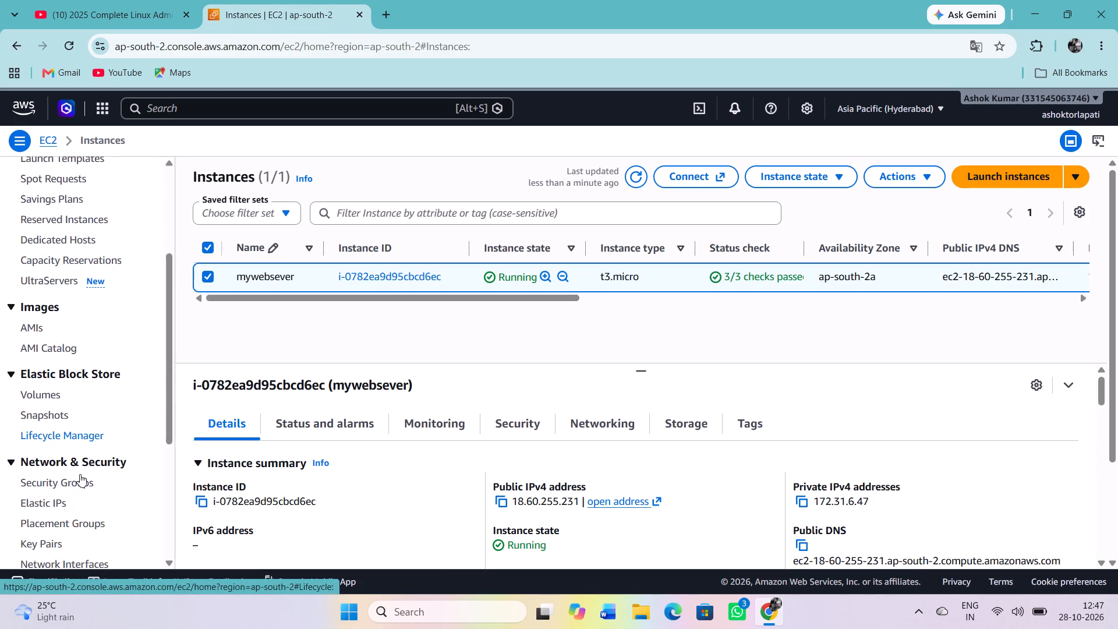
scroll(80, 474, down, 1)
click(51, 496)
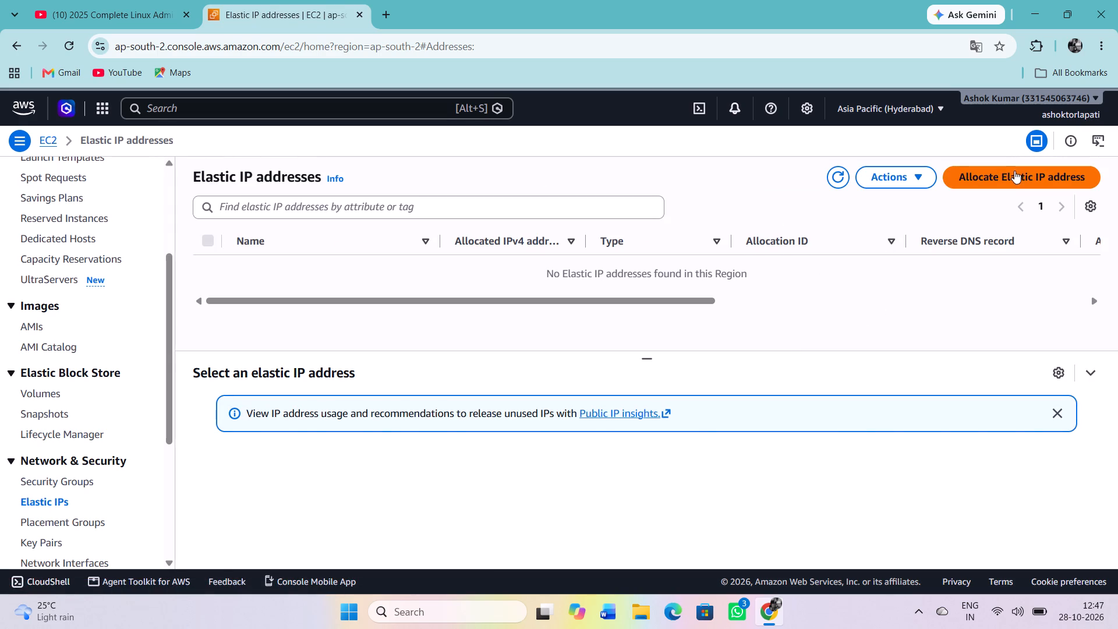
click(1013, 173)
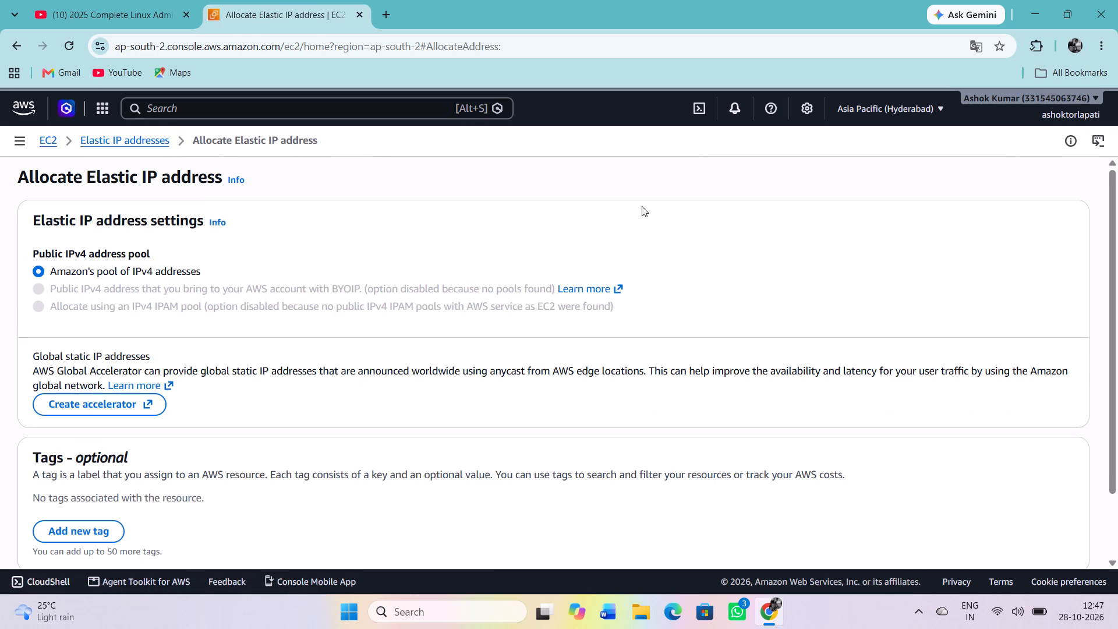
scroll(513, 296, down, 4)
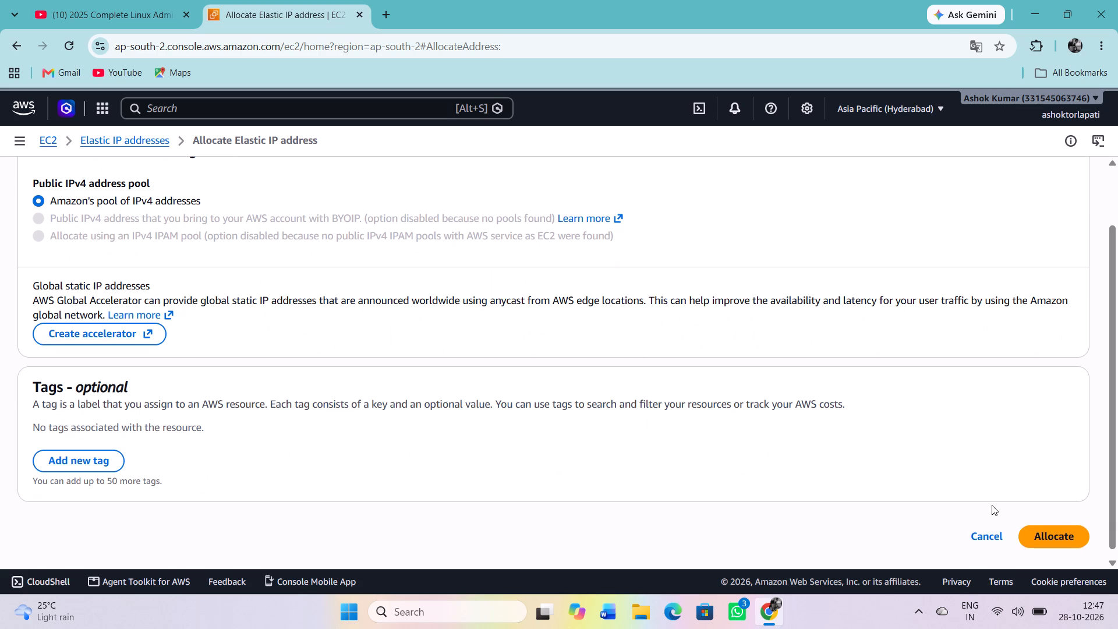
scroll(918, 368, right, 1)
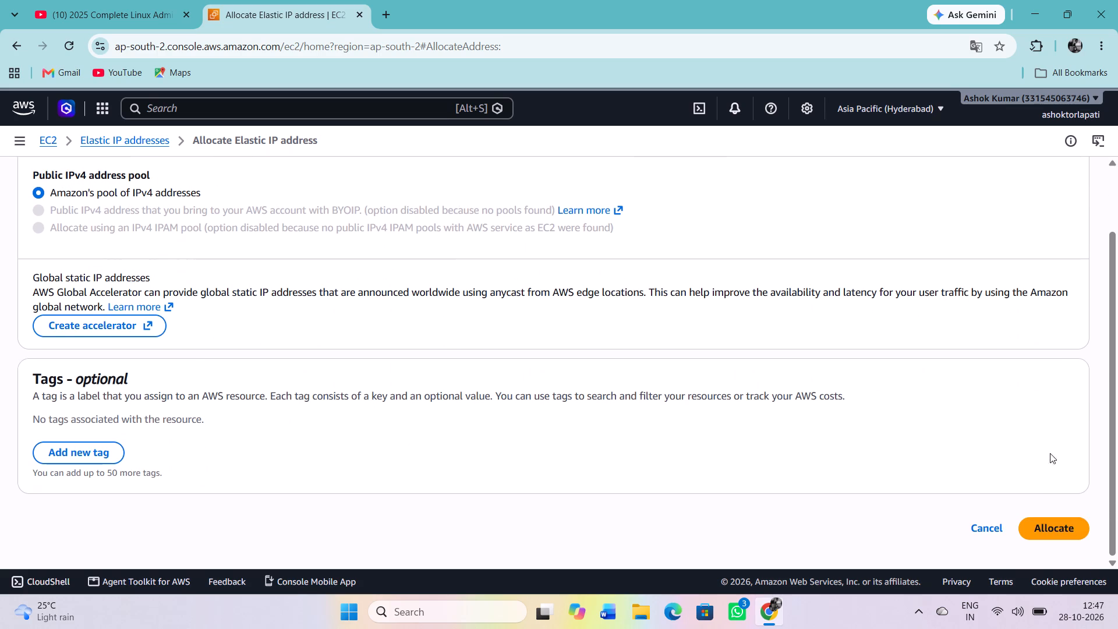
click(1050, 524)
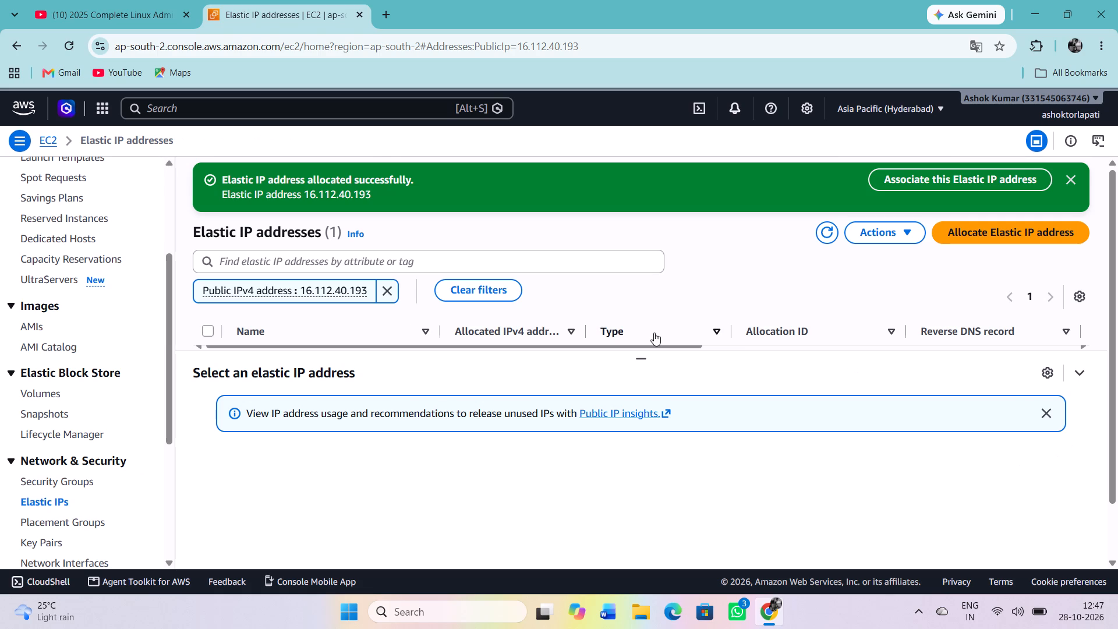
scroll(654, 333, down, 2)
scroll(654, 333, up, 2)
click(1071, 176)
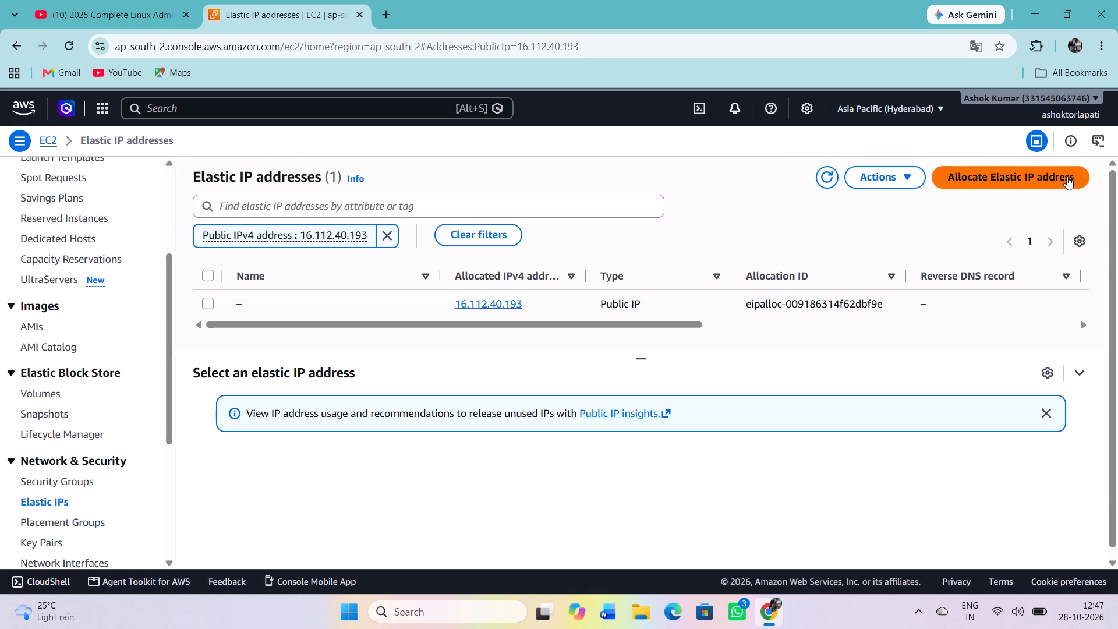
Select the newly allocated Elastic IP address and view its summary.
scroll(715, 217, up, 2)
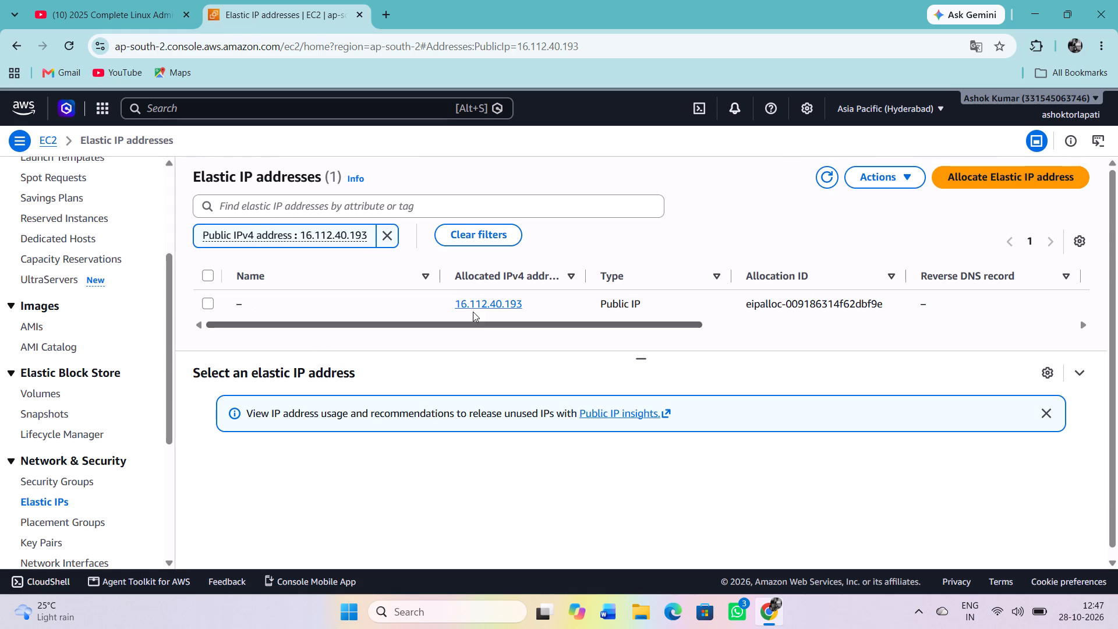
click(207, 303)
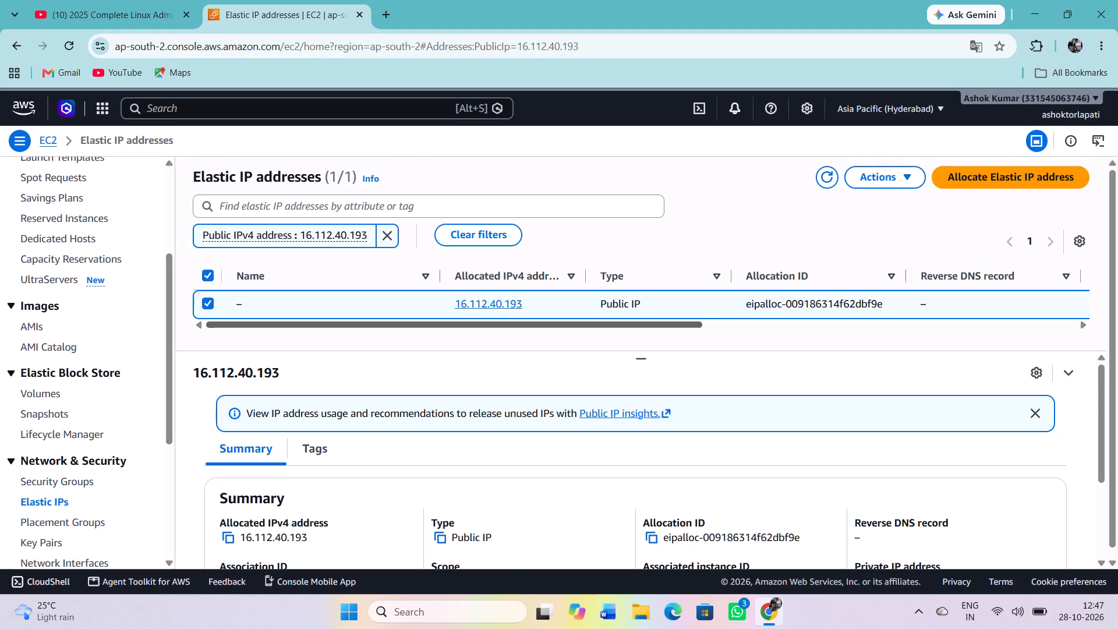
scroll(326, 413, right, 1)
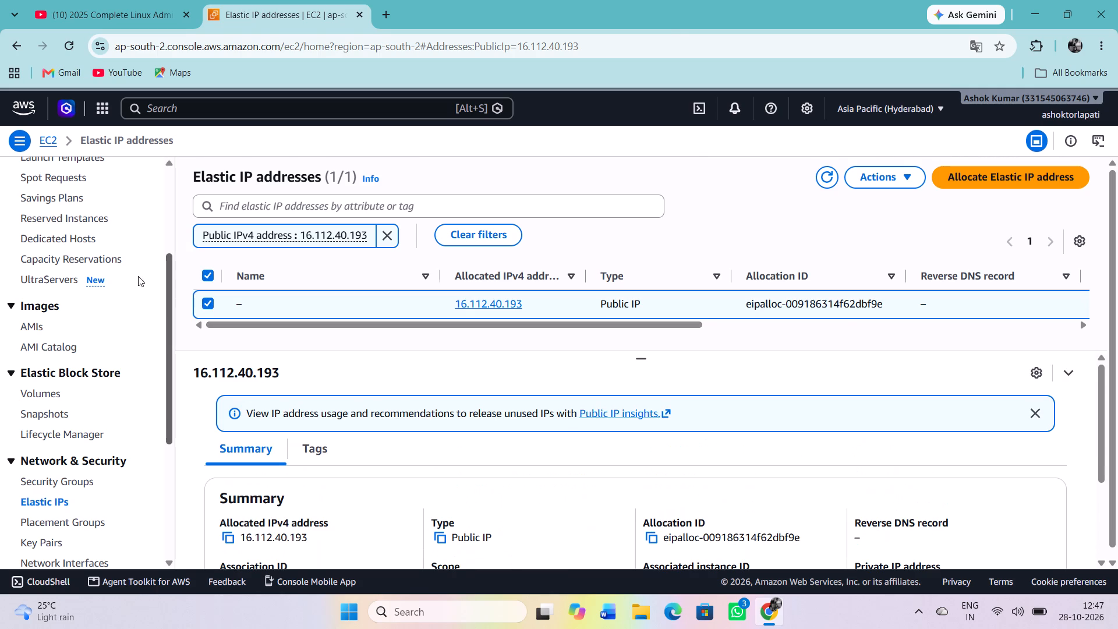
Return to the Instances list, refresh it, stop the mywebsever instance, and look over its details while it stops.
scroll(51, 331, up, 3)
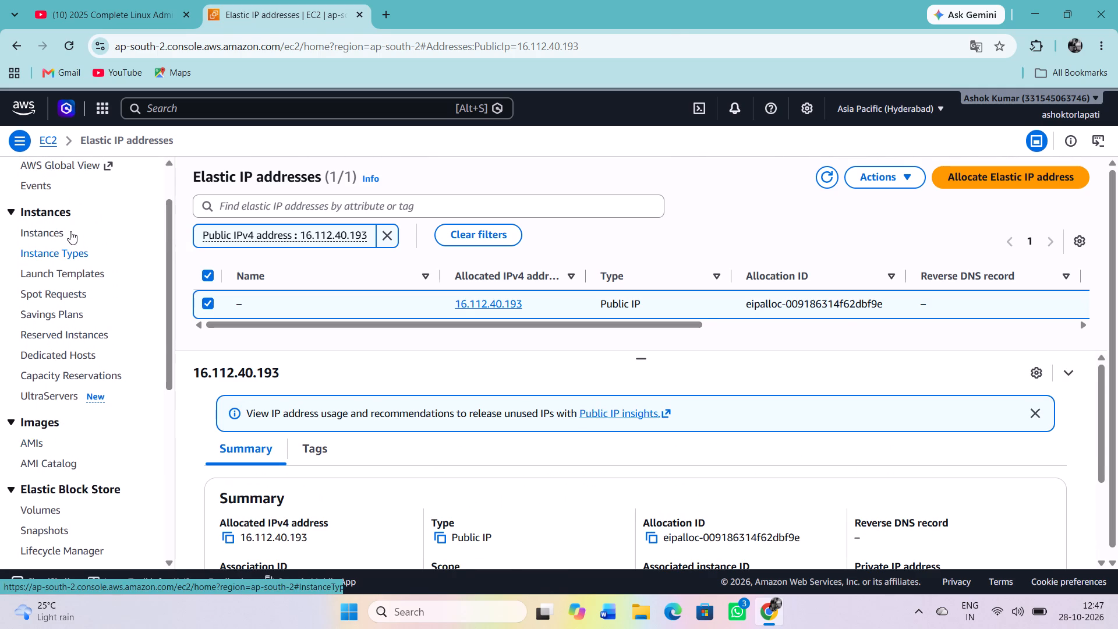
click(70, 231)
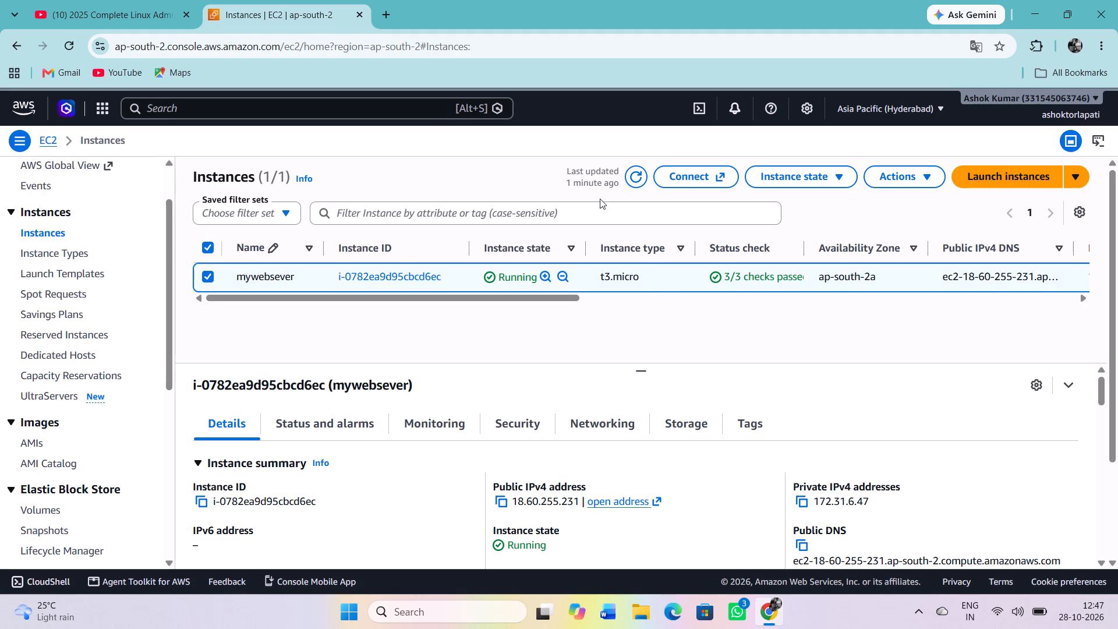
click(632, 178)
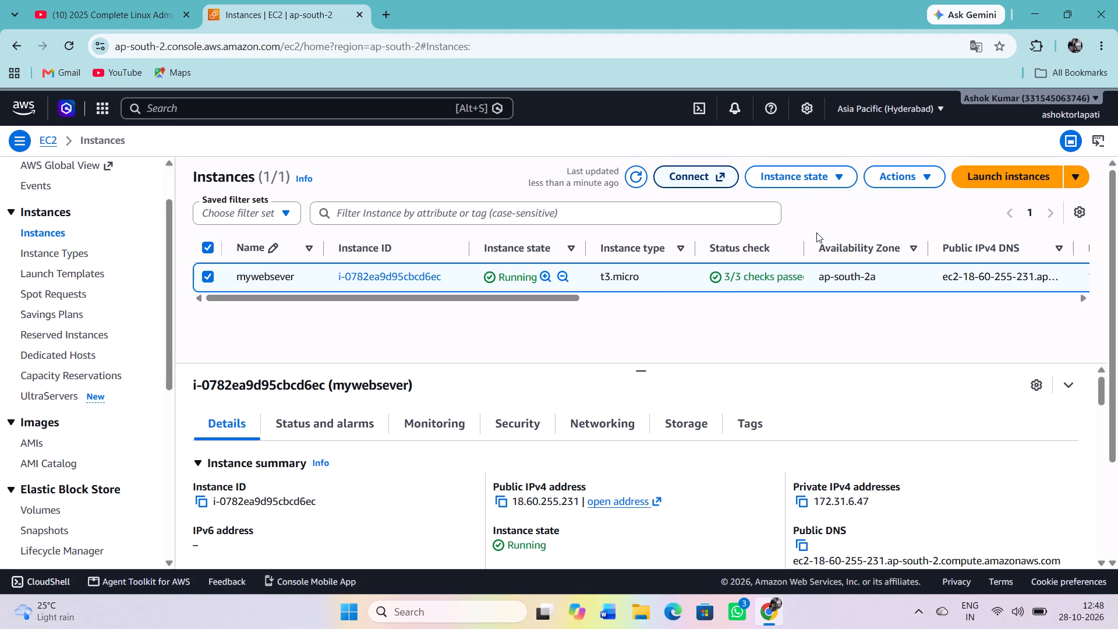
click(809, 172)
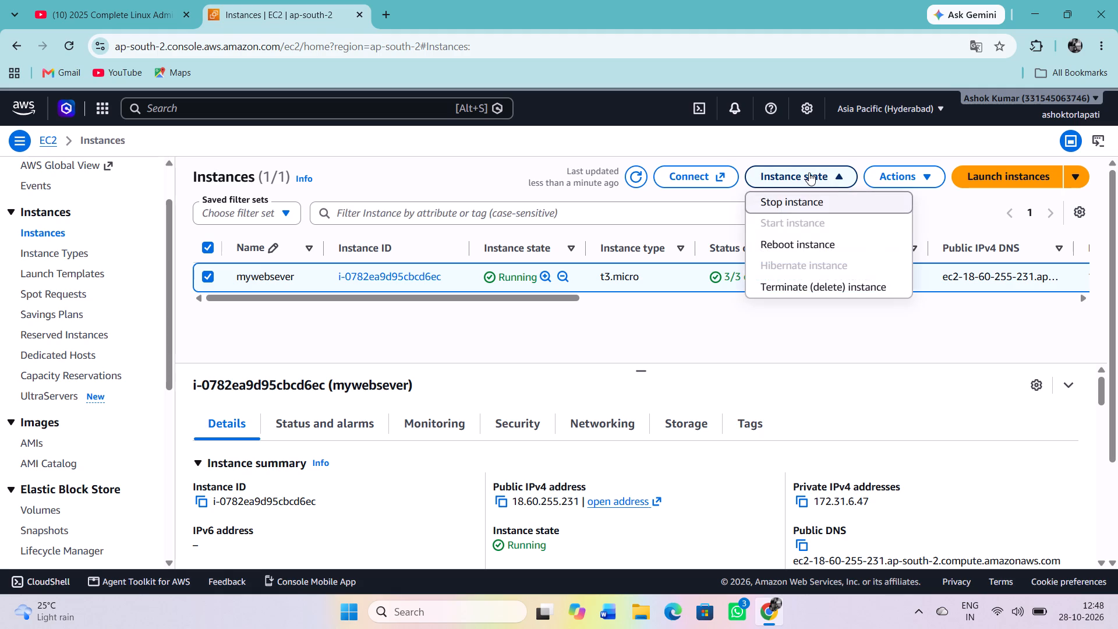
click(792, 207)
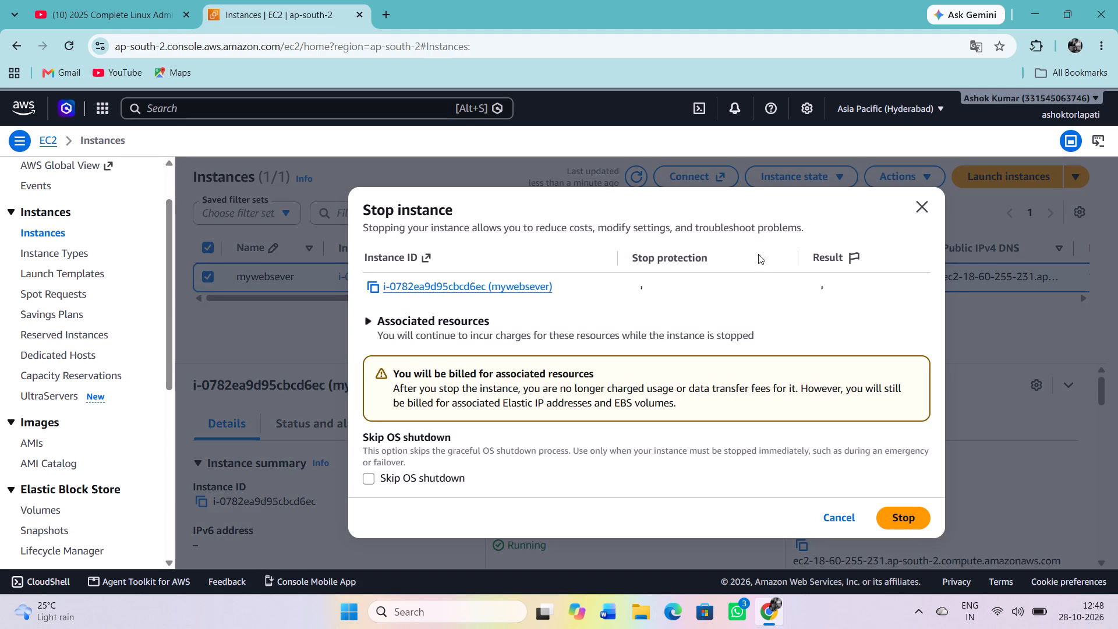
click(886, 521)
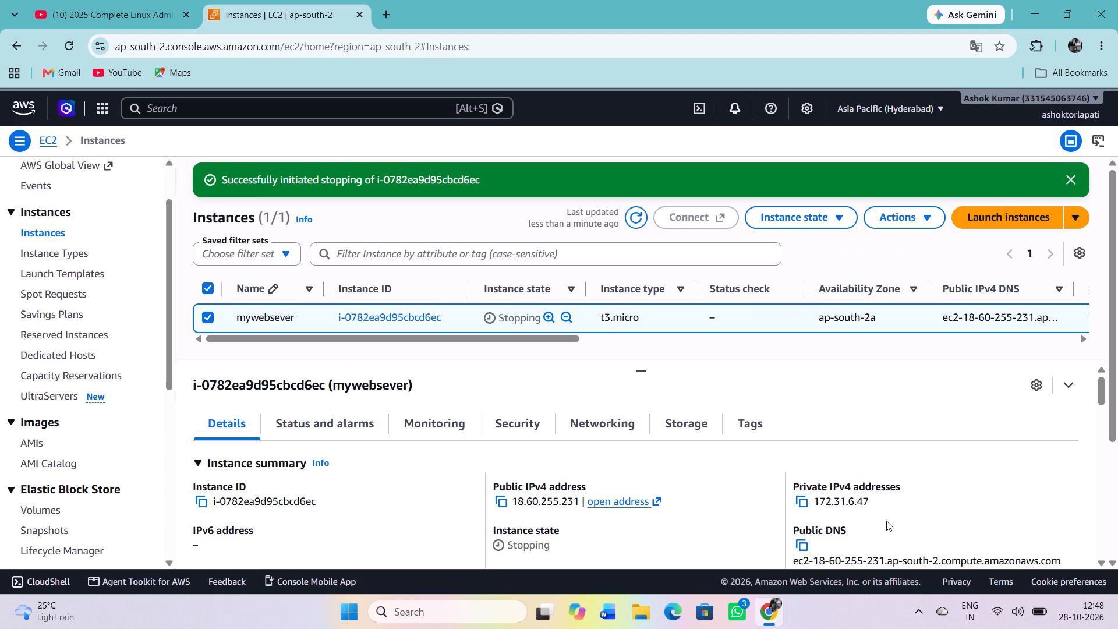
scroll(849, 504, down, 3)
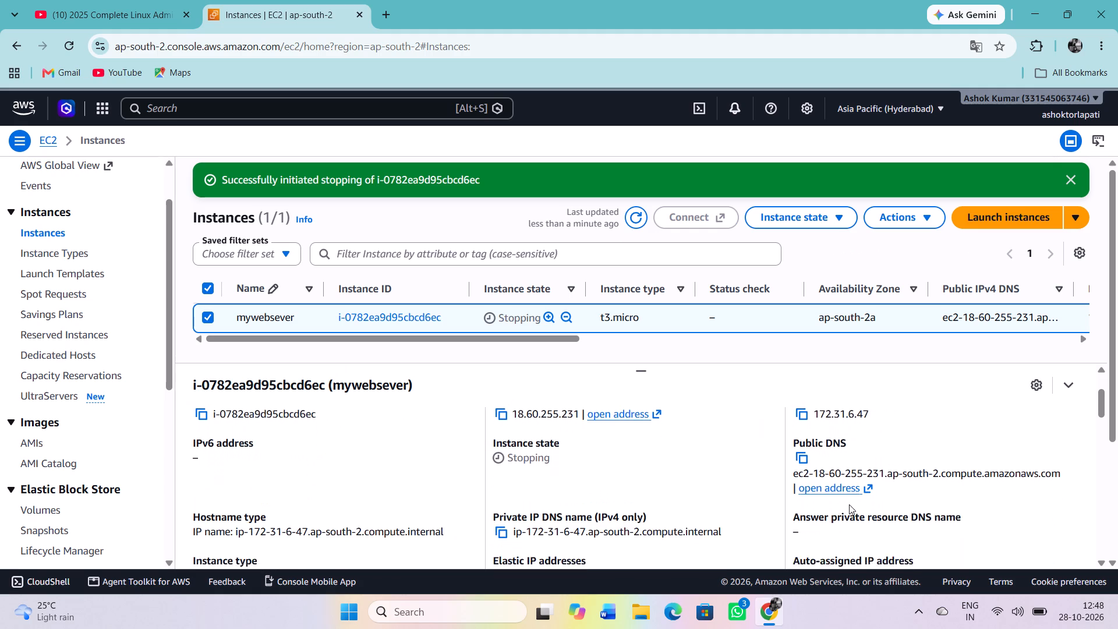
scroll(849, 504, down, 1)
scroll(849, 504, up, 4)
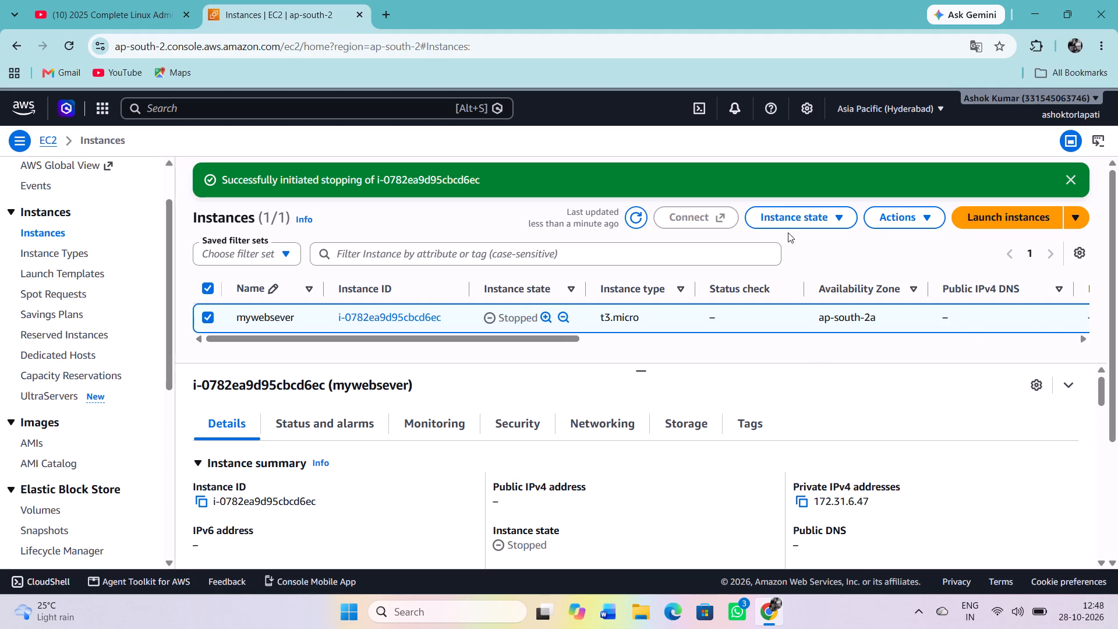
Start the mywebsever instance, dismiss the notifications, and refresh the Instances list.
click(800, 221)
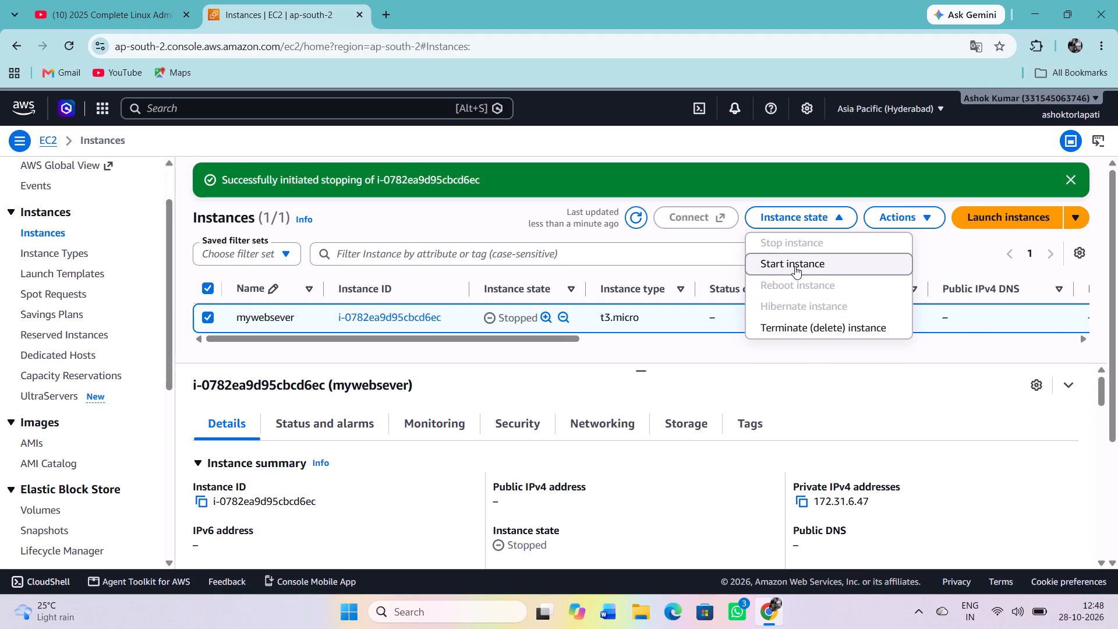
click(795, 266)
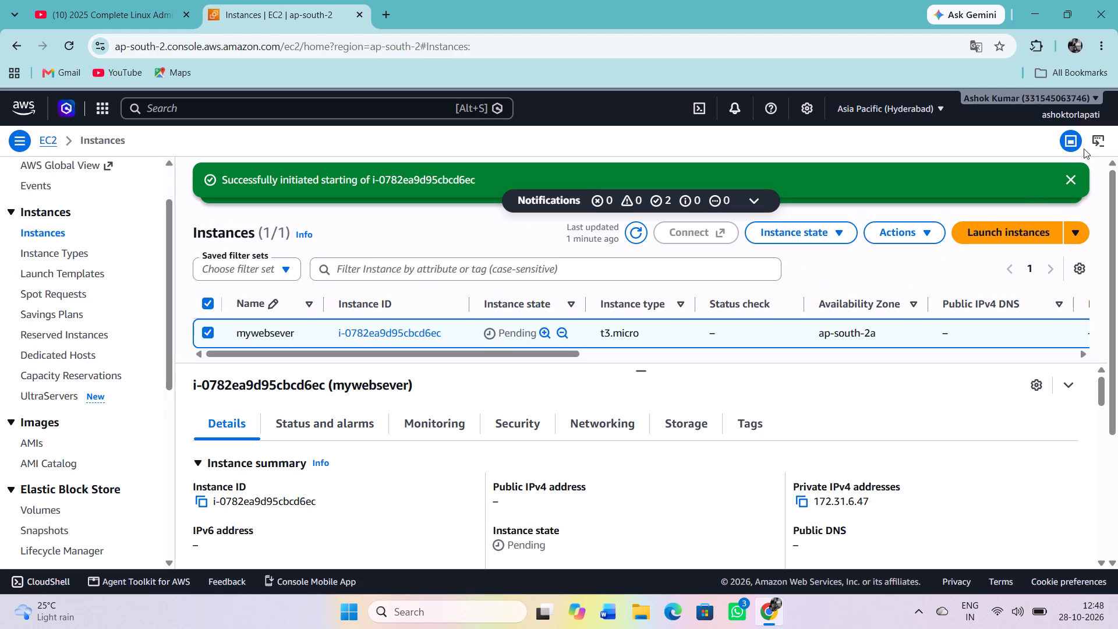
click(1069, 184)
click(1069, 184)
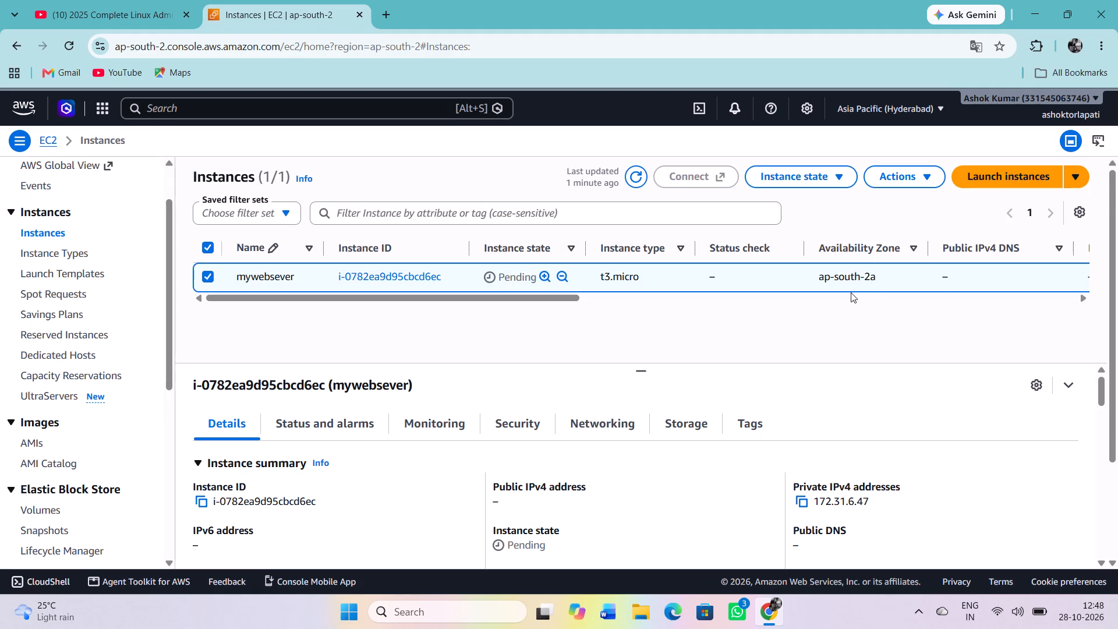
click(632, 174)
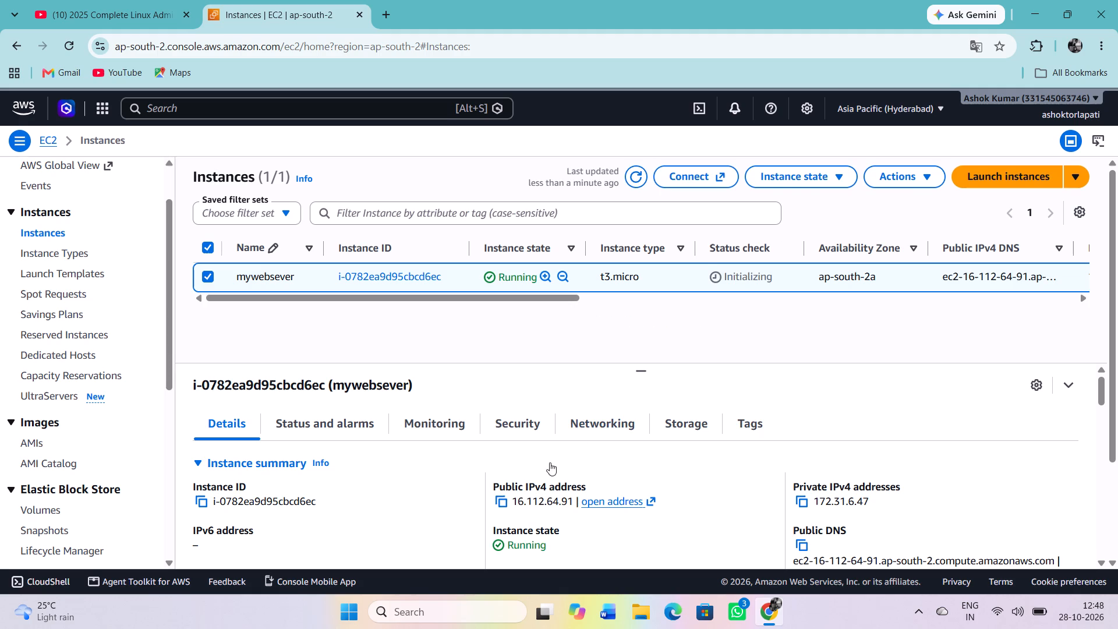
Look over mywebsever's details, refresh the Instances list, and copy the instance's public IPv4 address.
scroll(526, 482, right, 1)
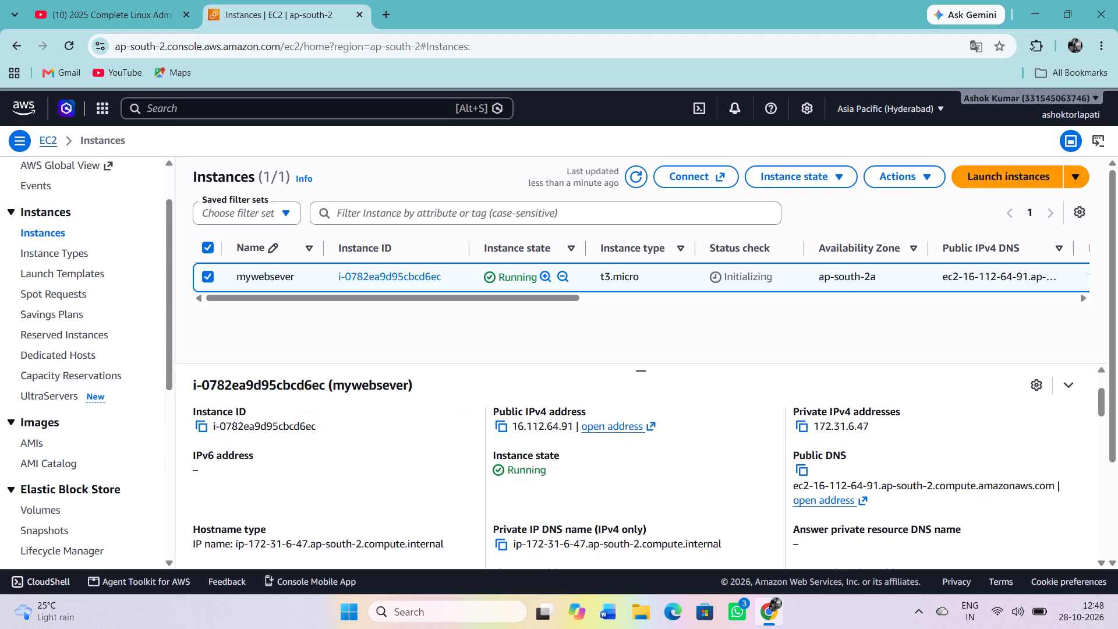
scroll(526, 482, right, 1)
click(635, 179)
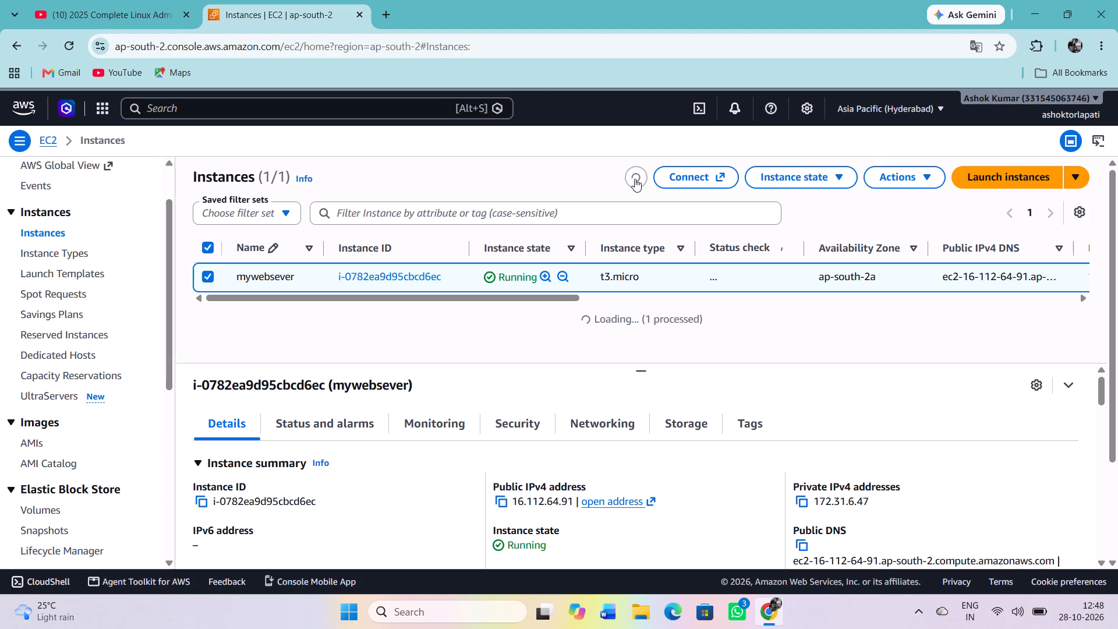
click(635, 179)
click(506, 506)
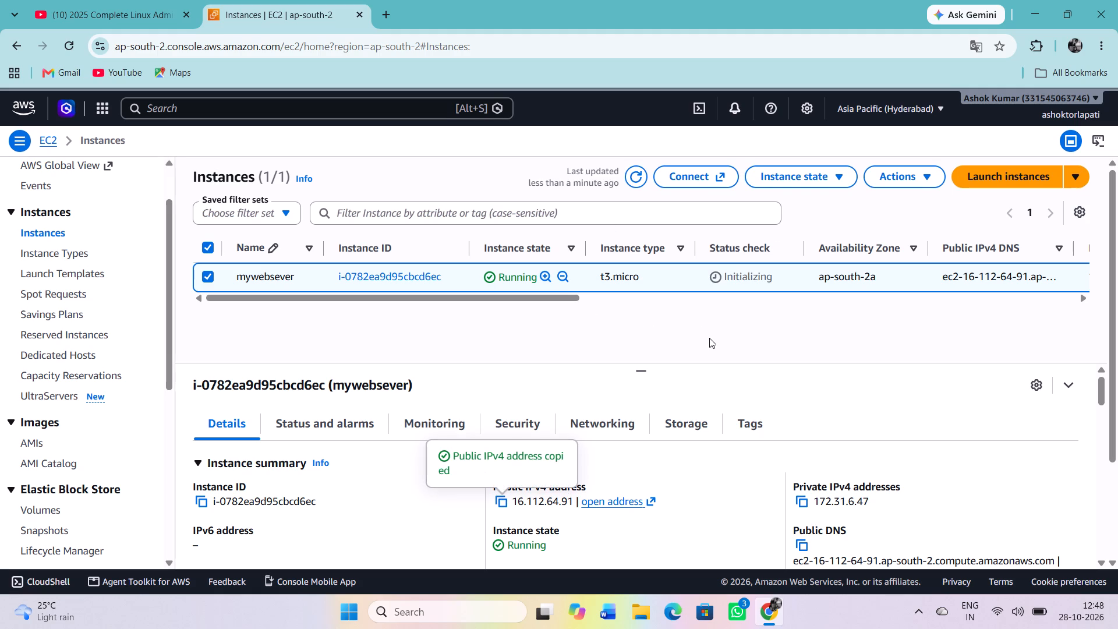
Stop the mywebsever instance again without skipping the OS shutdown, and dismiss the notification.
click(826, 181)
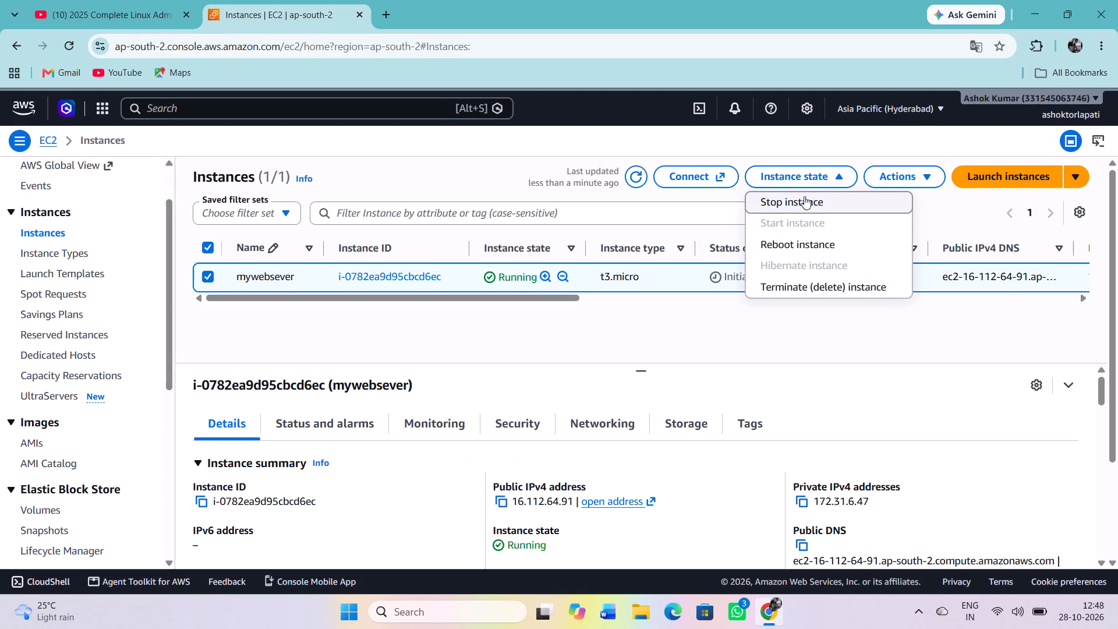
click(799, 195)
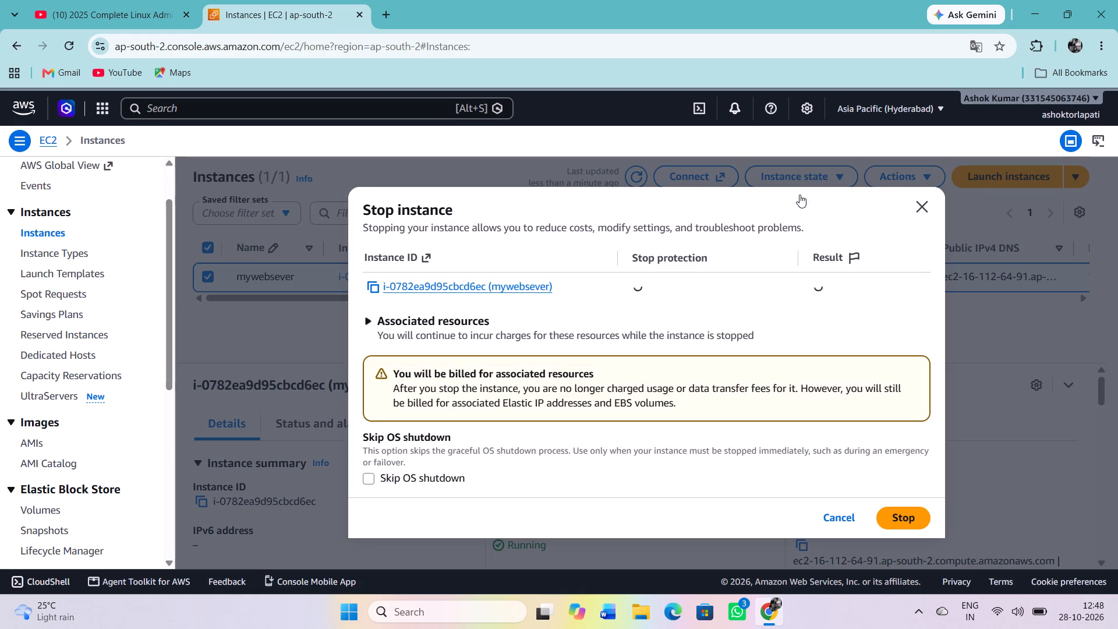
click(905, 523)
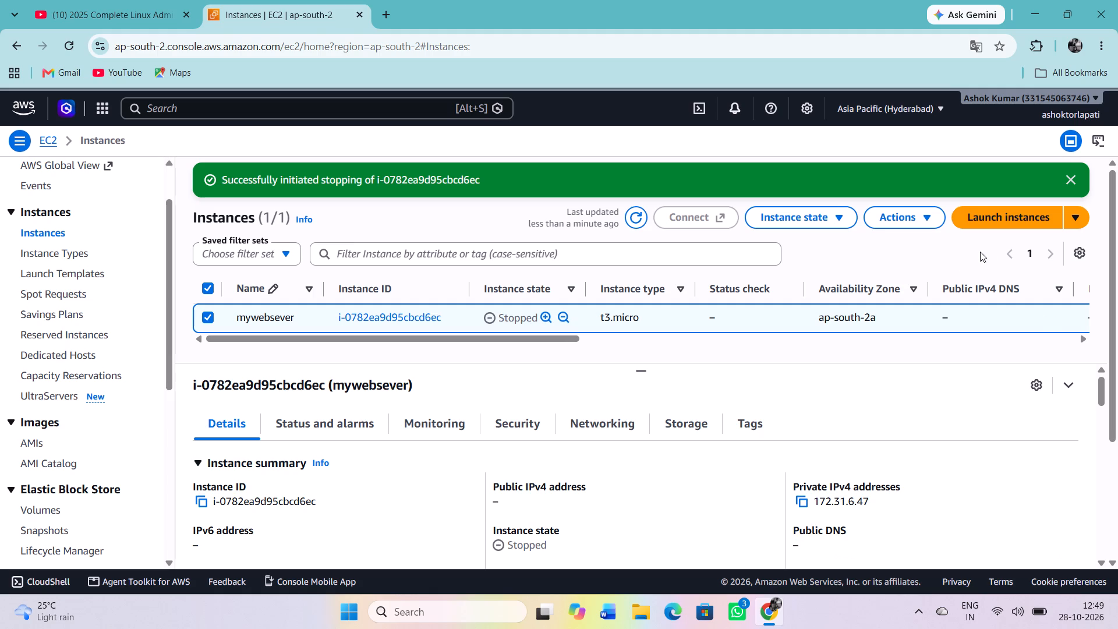
click(1073, 175)
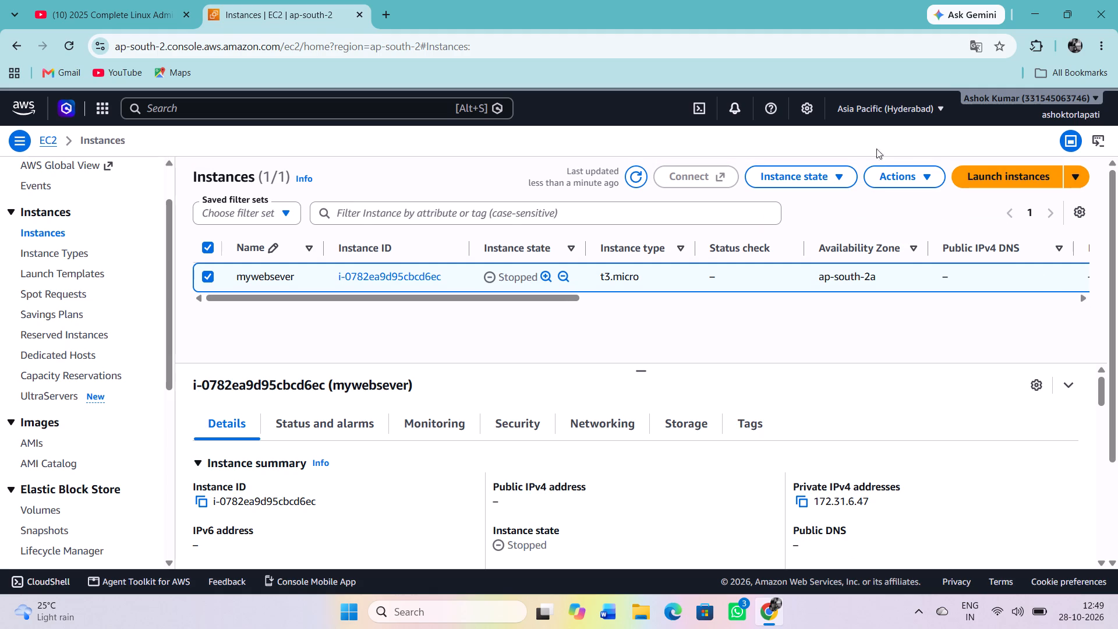
Start the stopped mywebsever instance again.
click(811, 173)
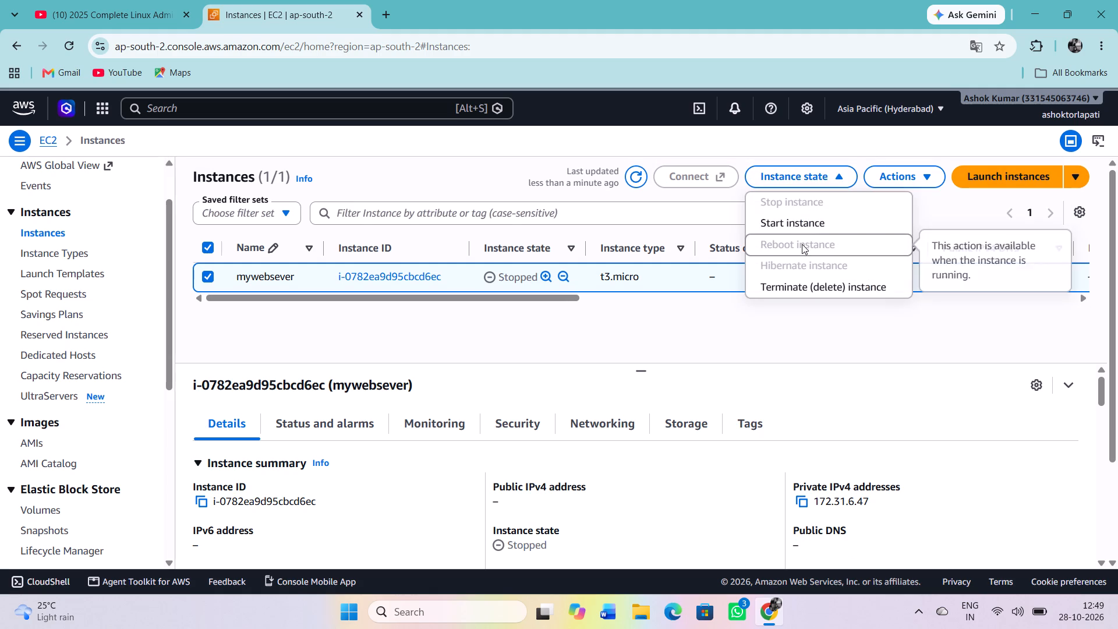
click(801, 227)
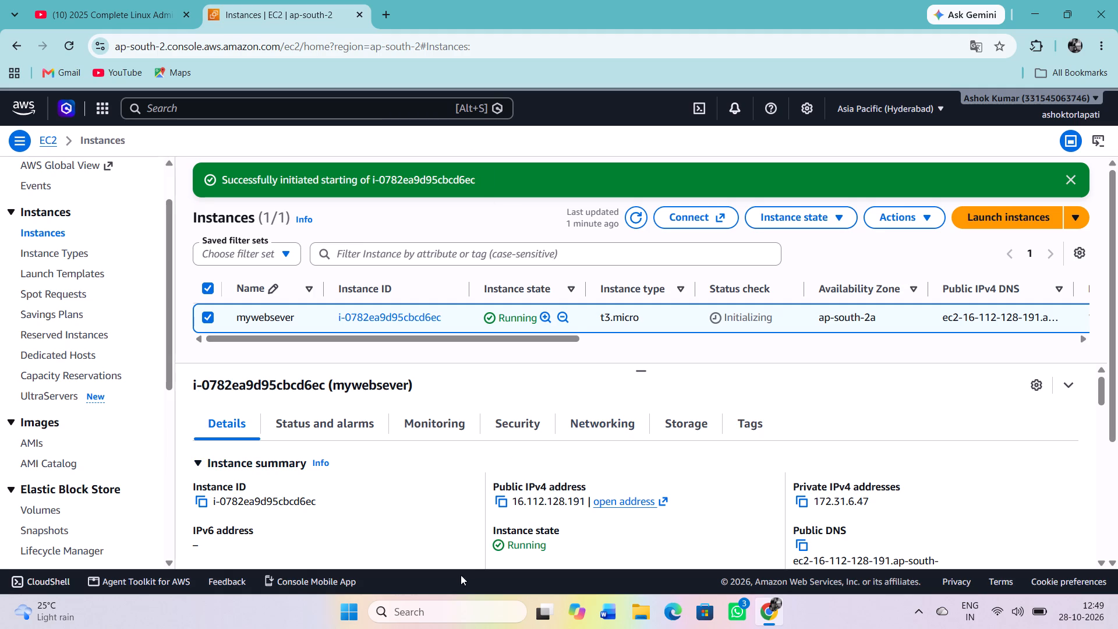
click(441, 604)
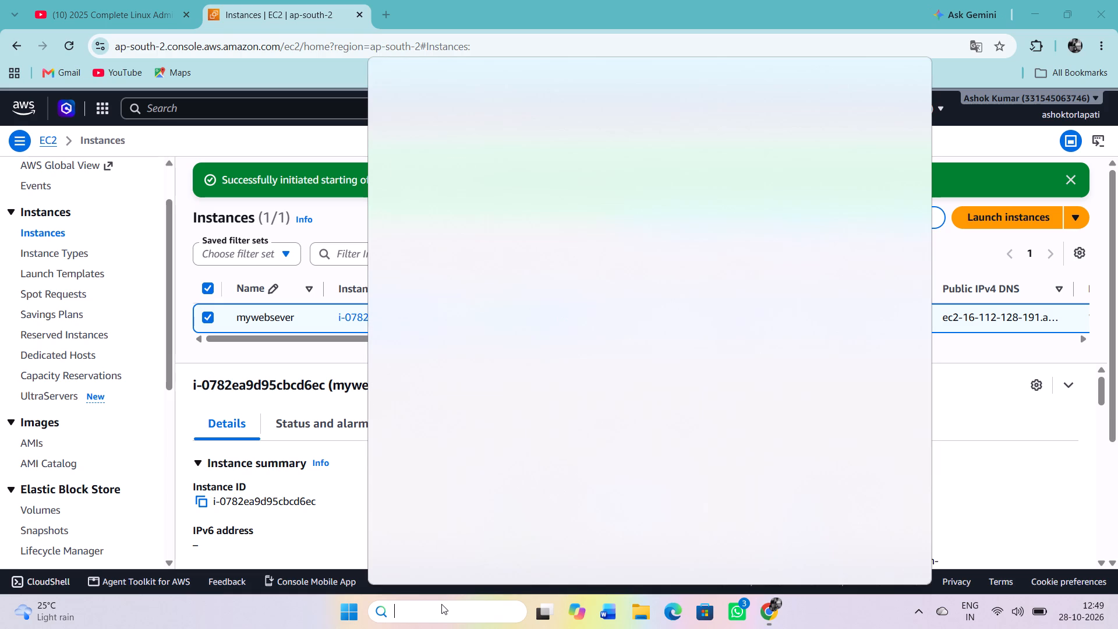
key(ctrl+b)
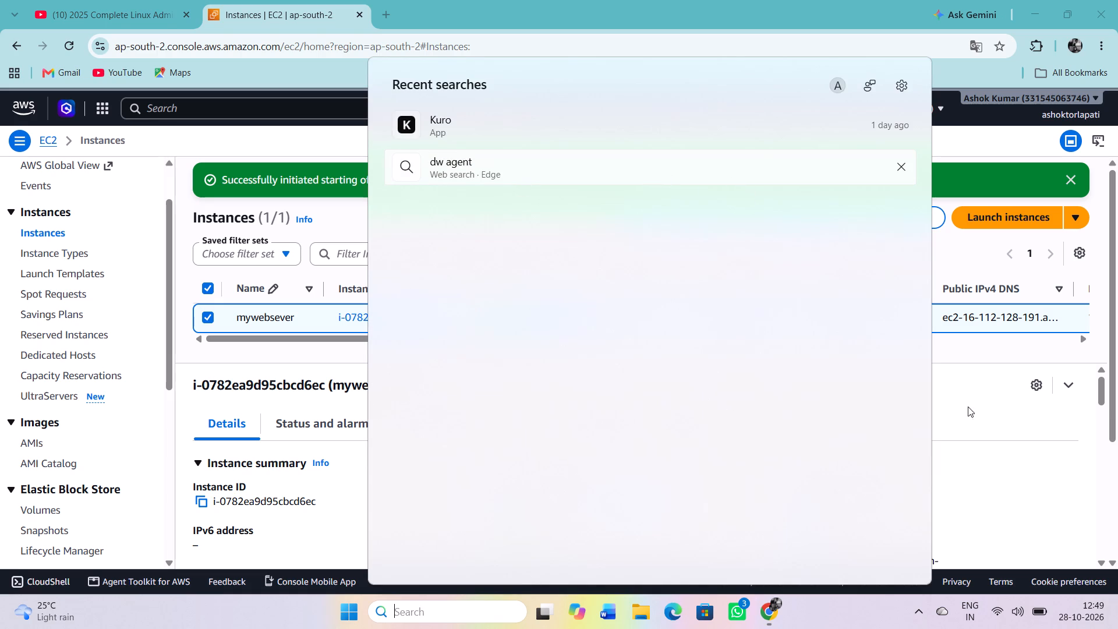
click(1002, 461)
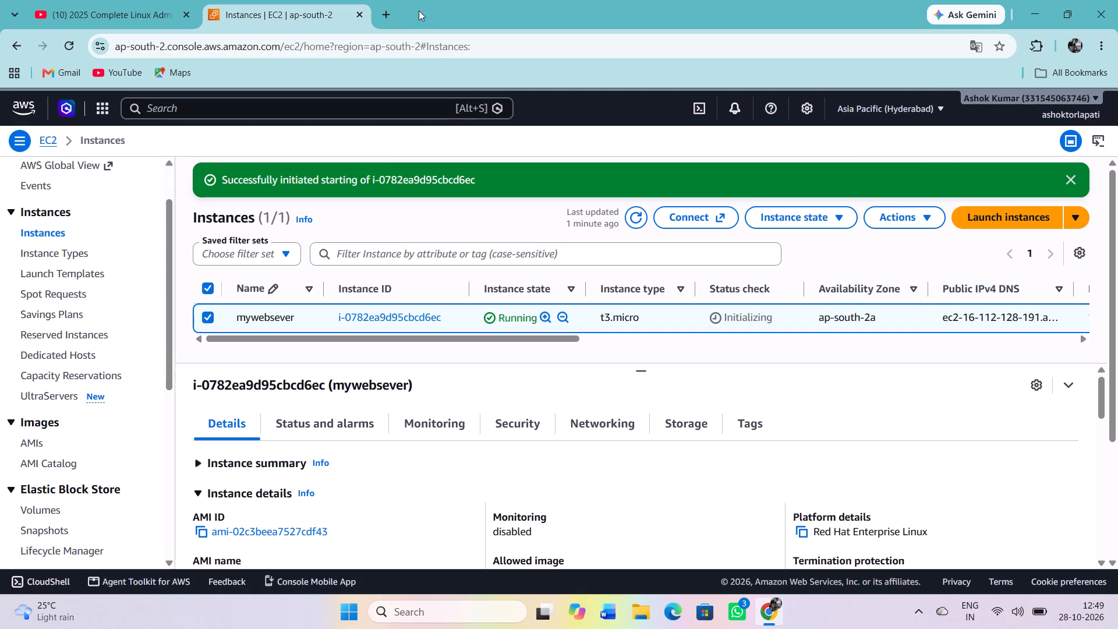
Paste the copied public IPv4 address into a new browser tab to read it, and close the tab.
click(385, 11)
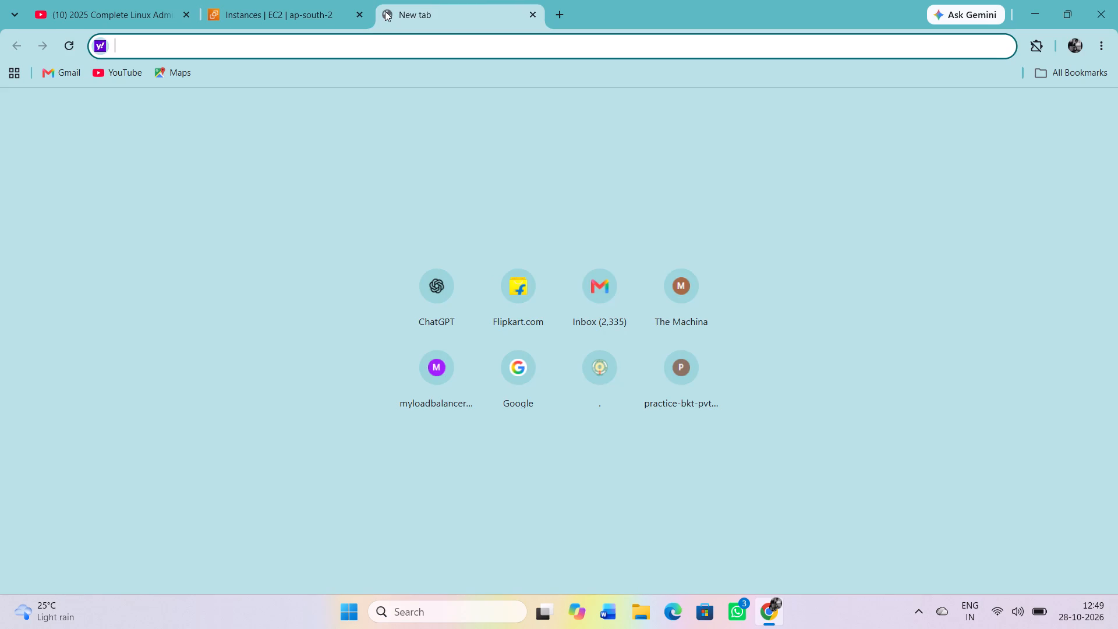
key(ctrl+v)
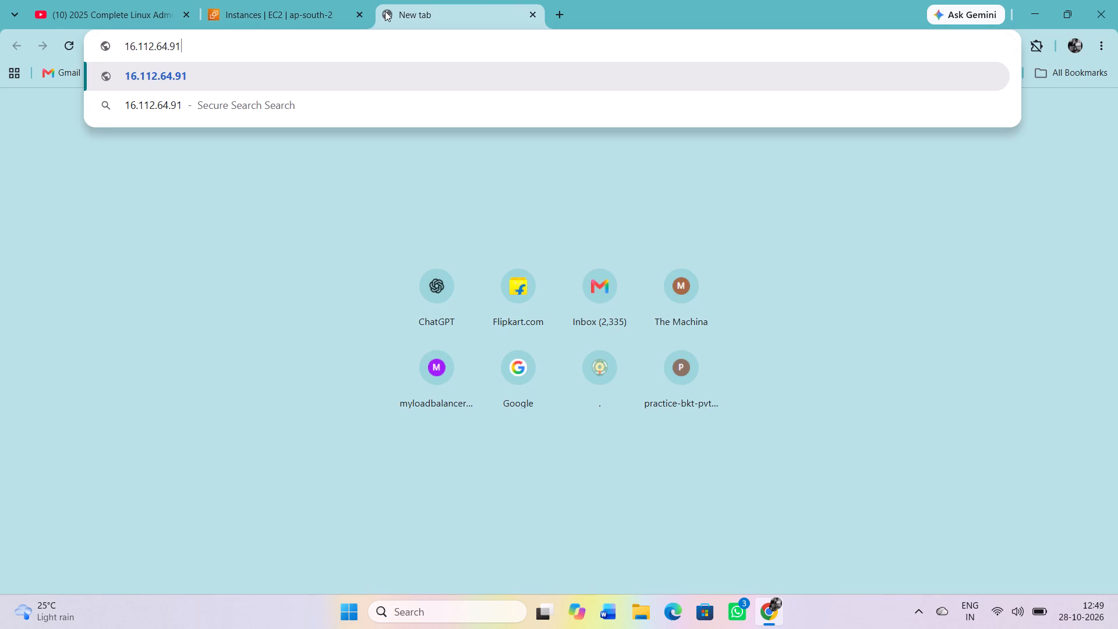
click(533, 16)
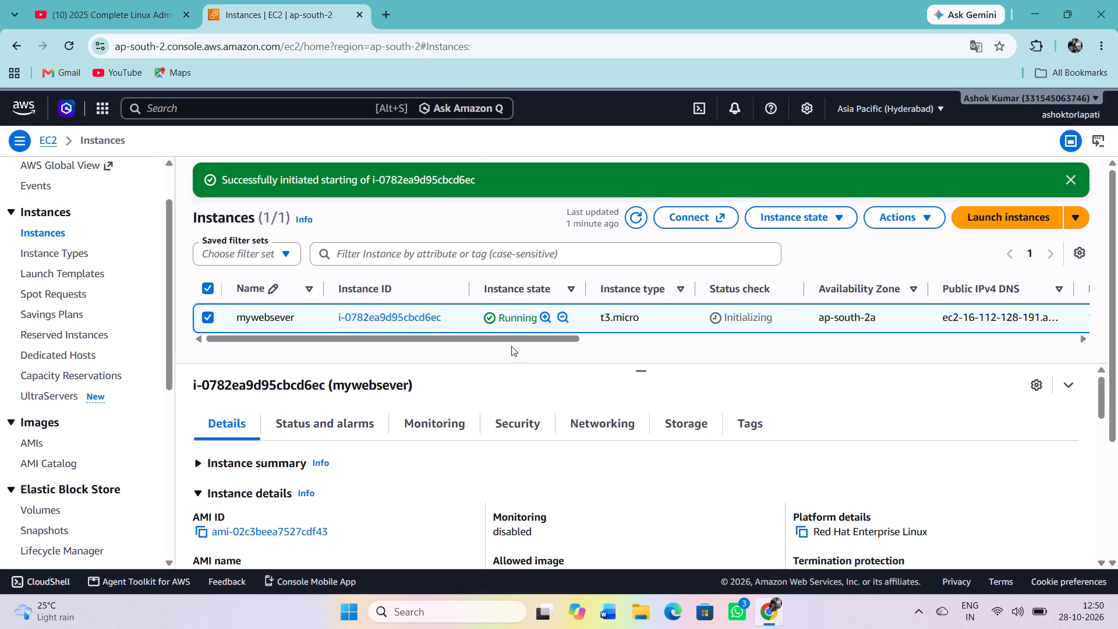
Expand mywebsever's instance summary in its details and check its current public IPv4 address.
scroll(547, 432, right, 1)
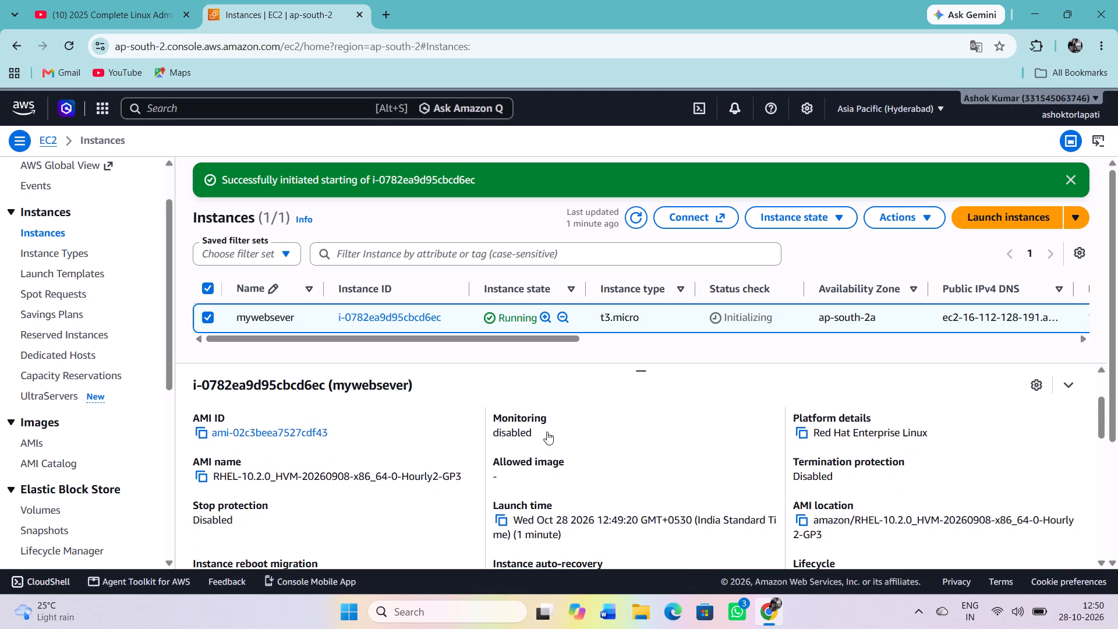
scroll(547, 432, right, 1)
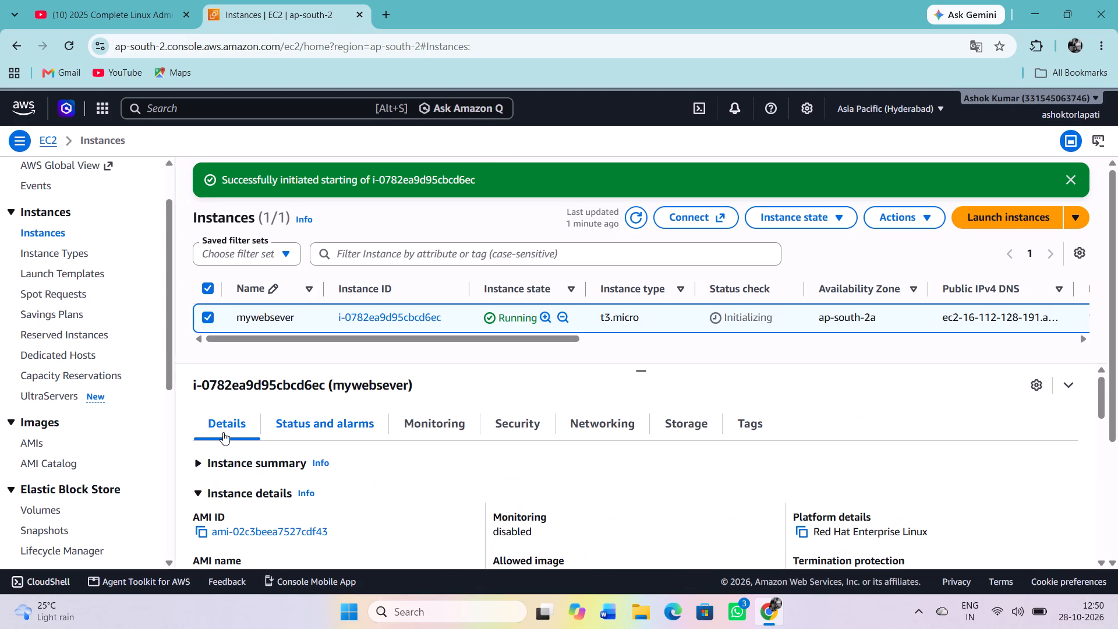
click(223, 432)
click(268, 469)
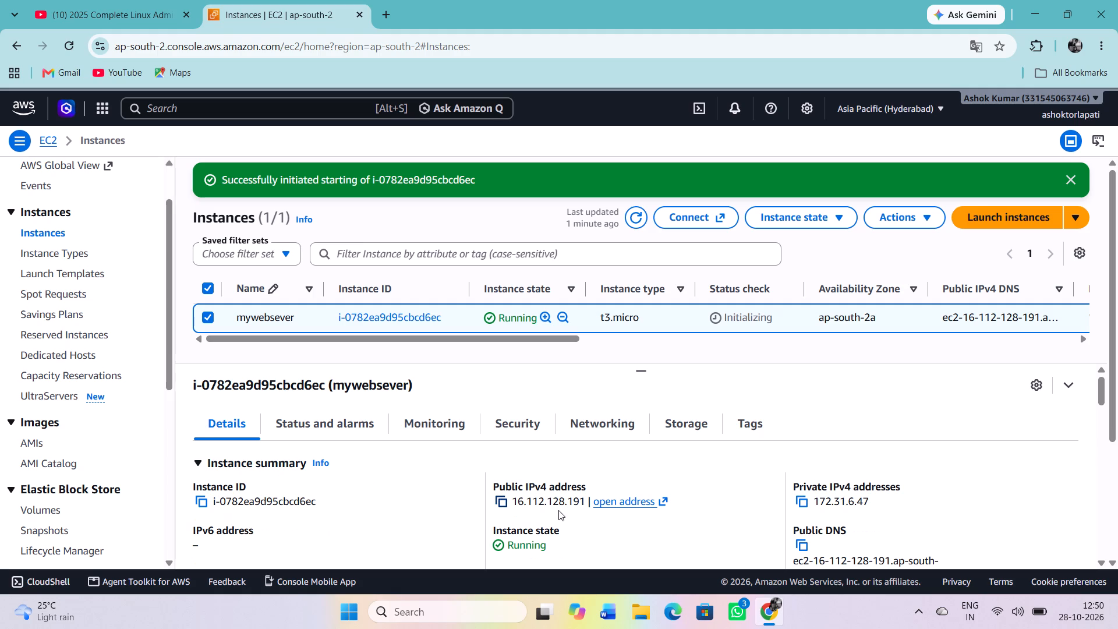
scroll(558, 510, right, 1)
View the instance diagnostics page for mywebsever and return to the instances list.
click(929, 214)
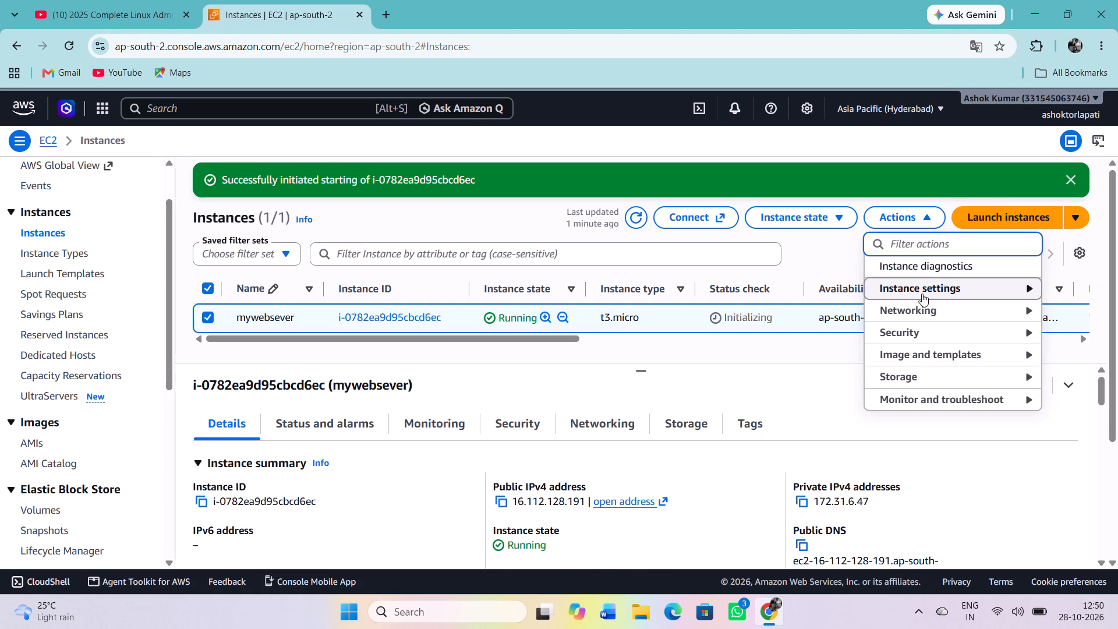
click(922, 294)
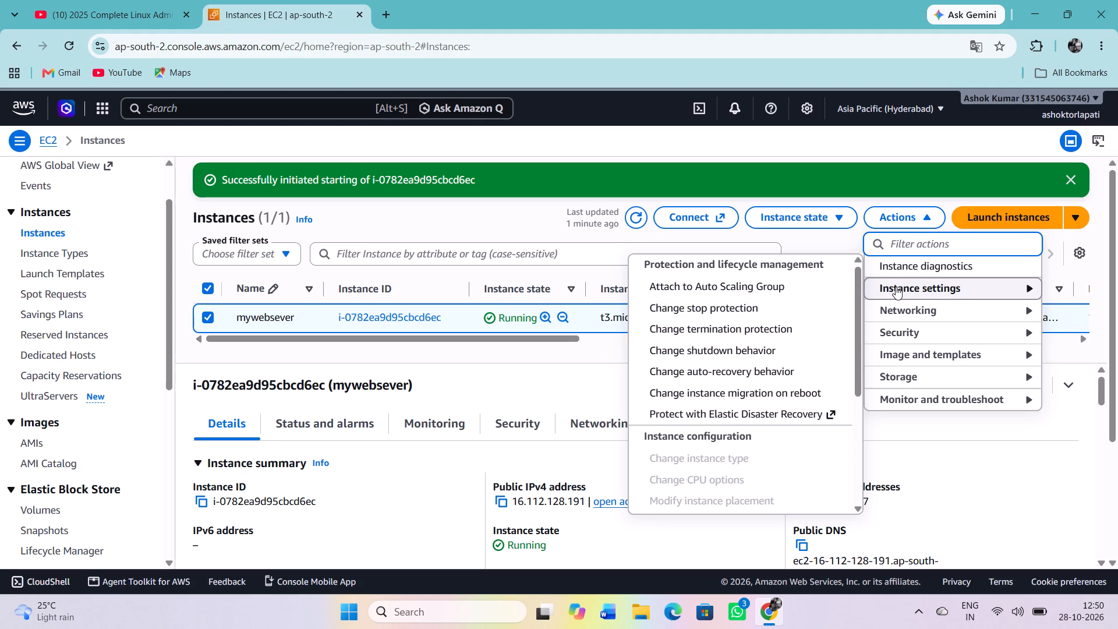
click(894, 266)
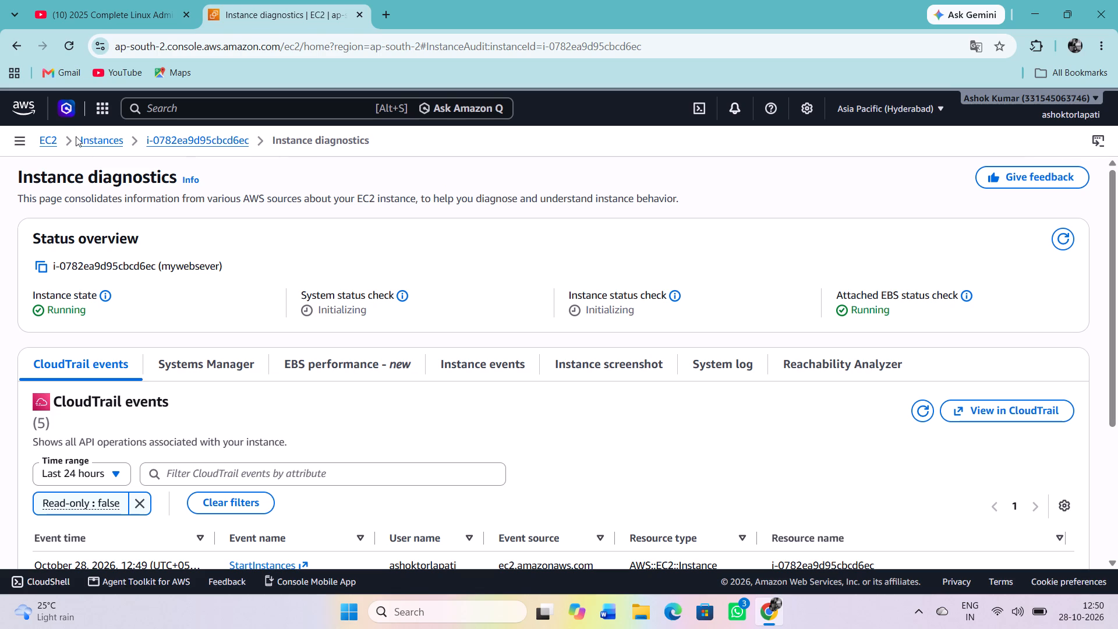
click(90, 146)
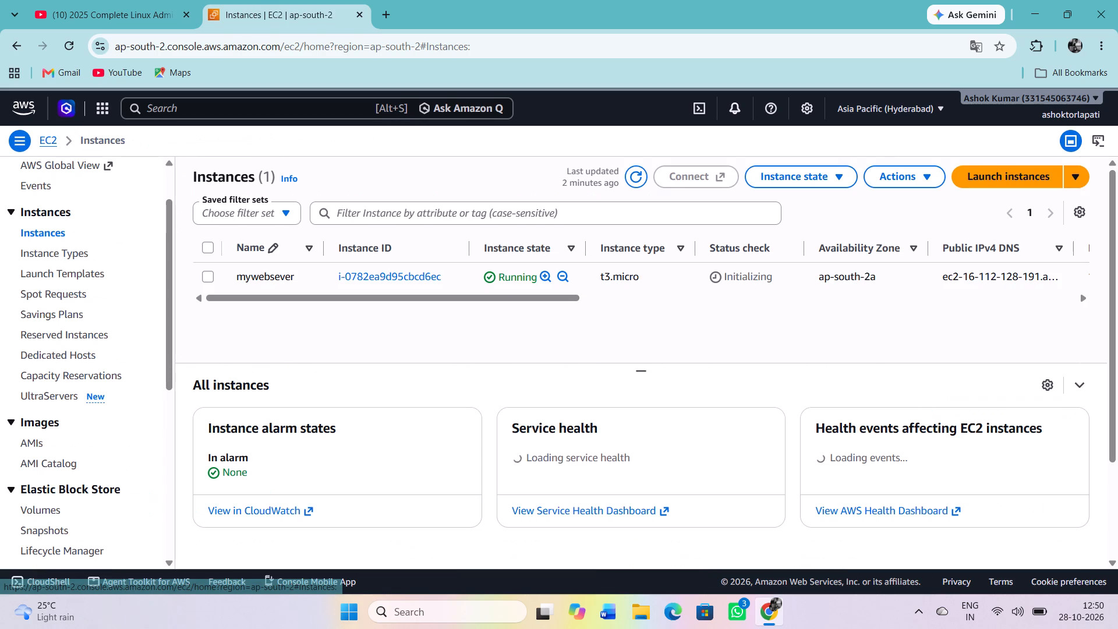
Select mywebsever, refresh the instances list, and examine which instance settings and networking actions are available for it.
click(212, 247)
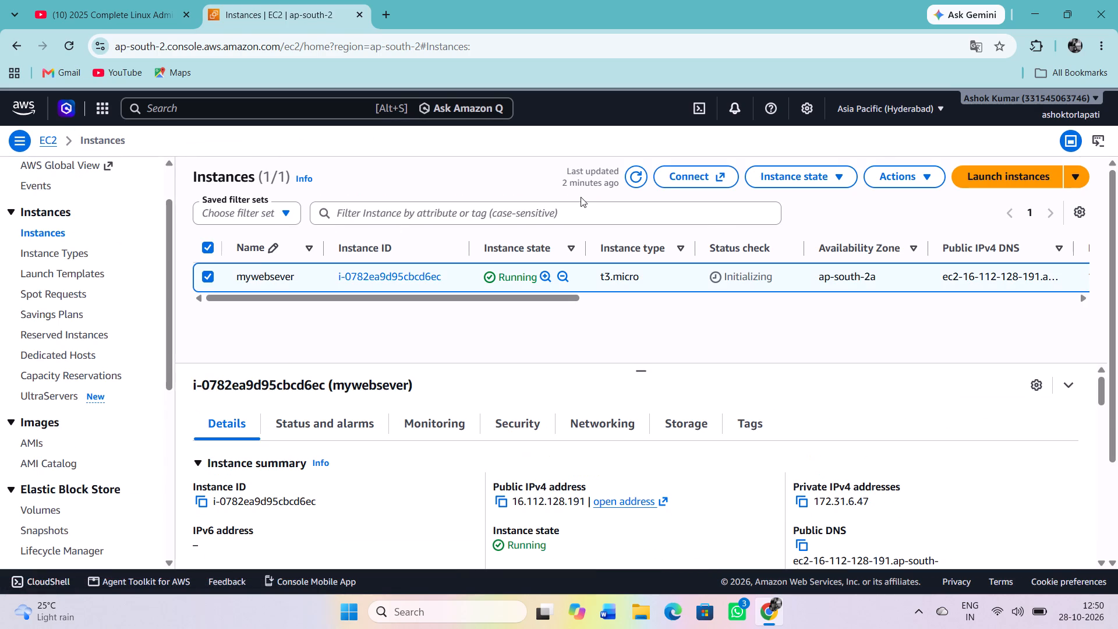
click(636, 178)
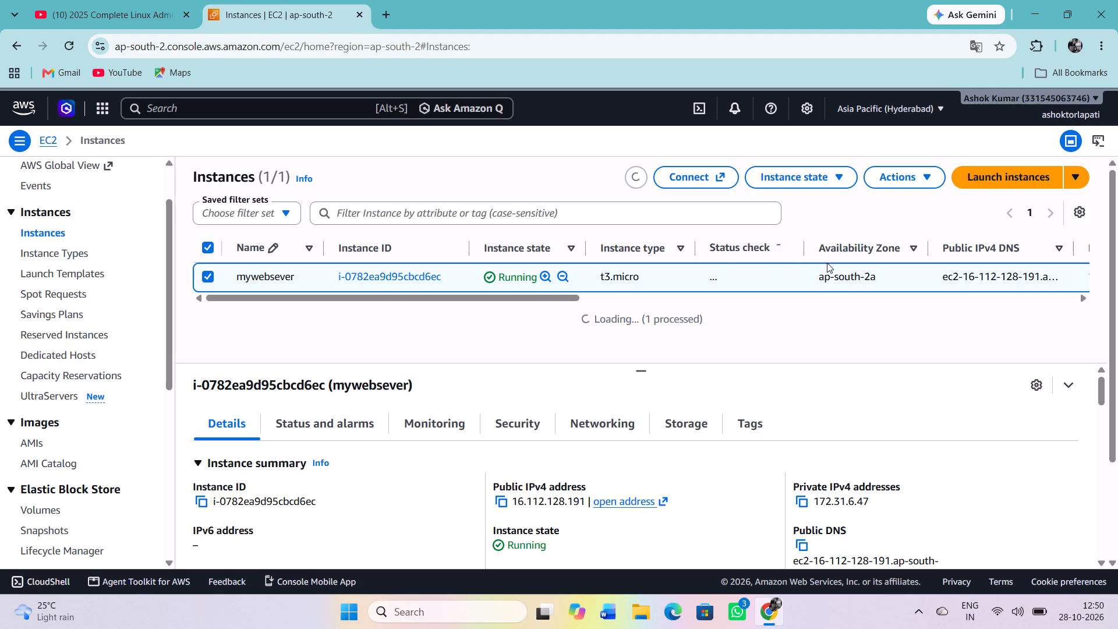
click(905, 183)
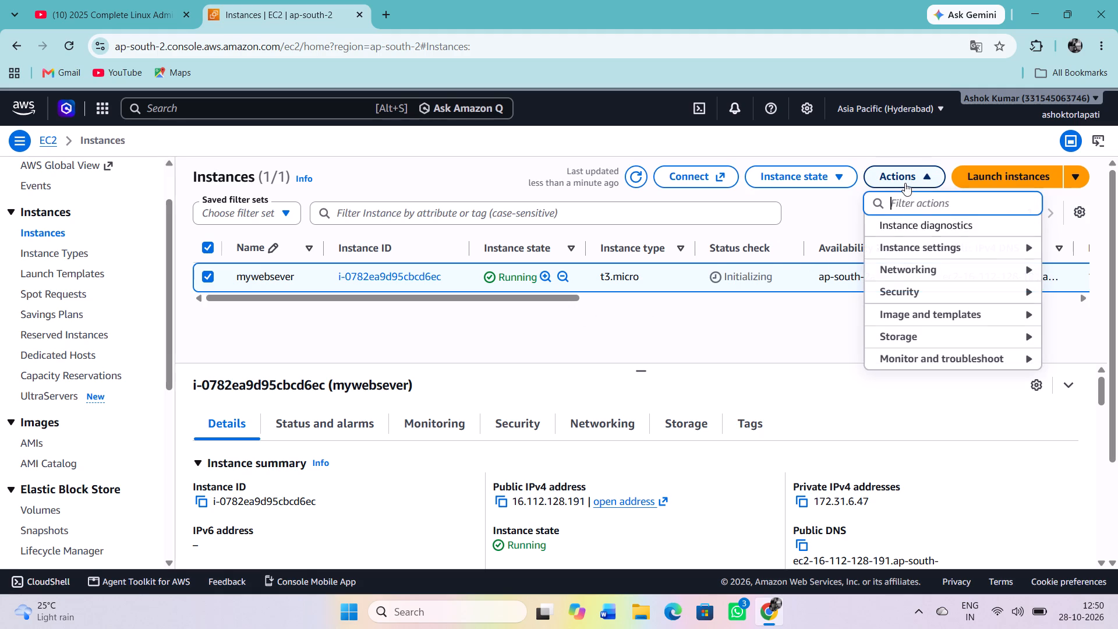
click(905, 243)
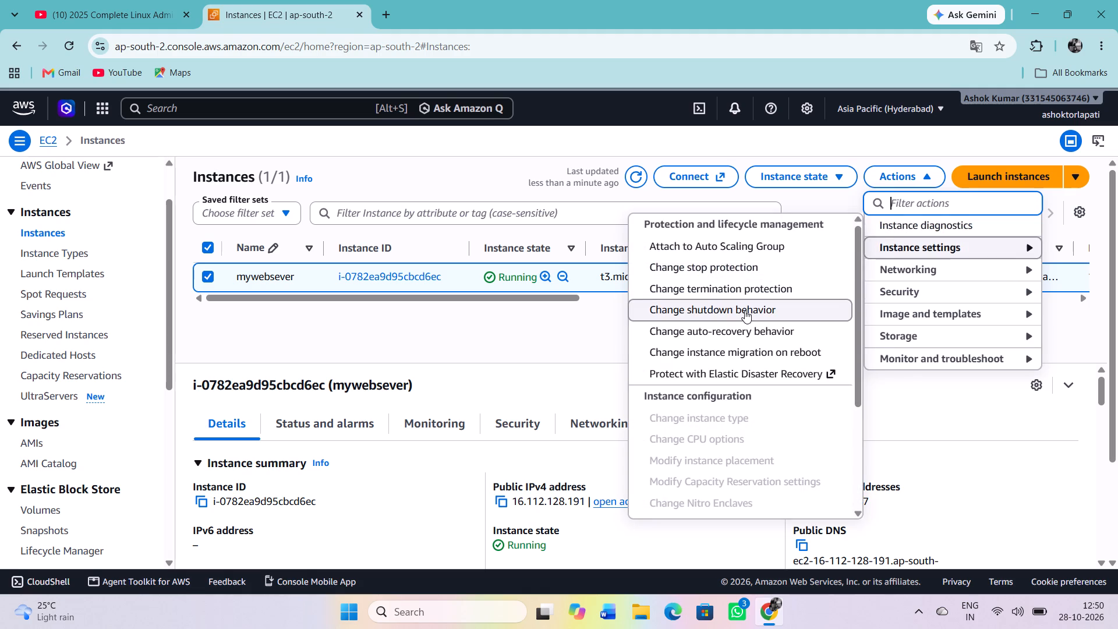
scroll(745, 310, down, 3)
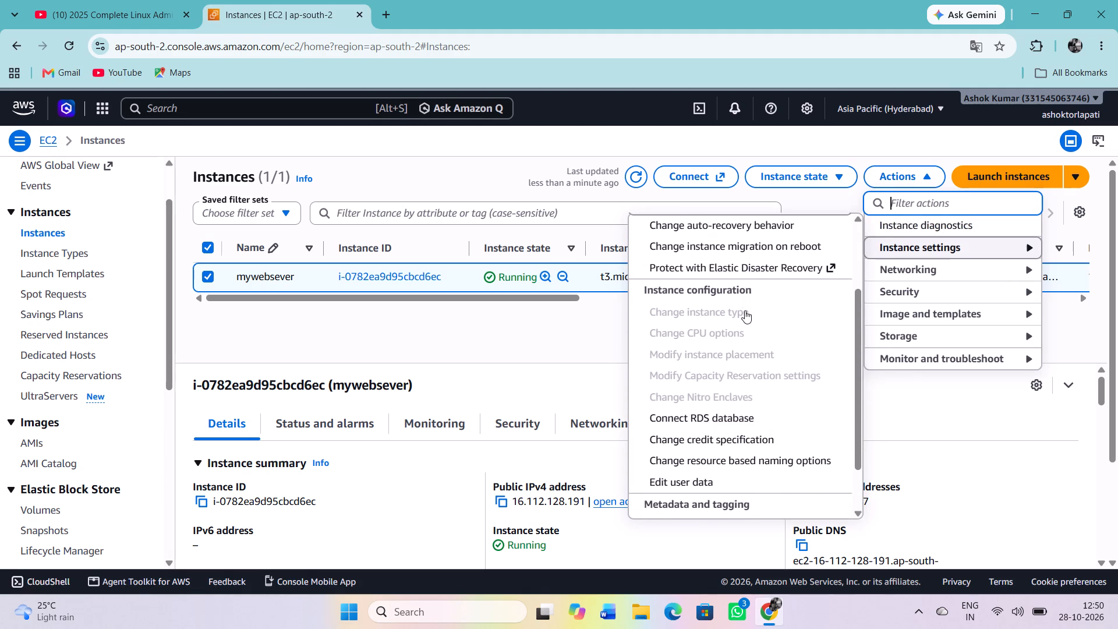
scroll(745, 310, down, 3)
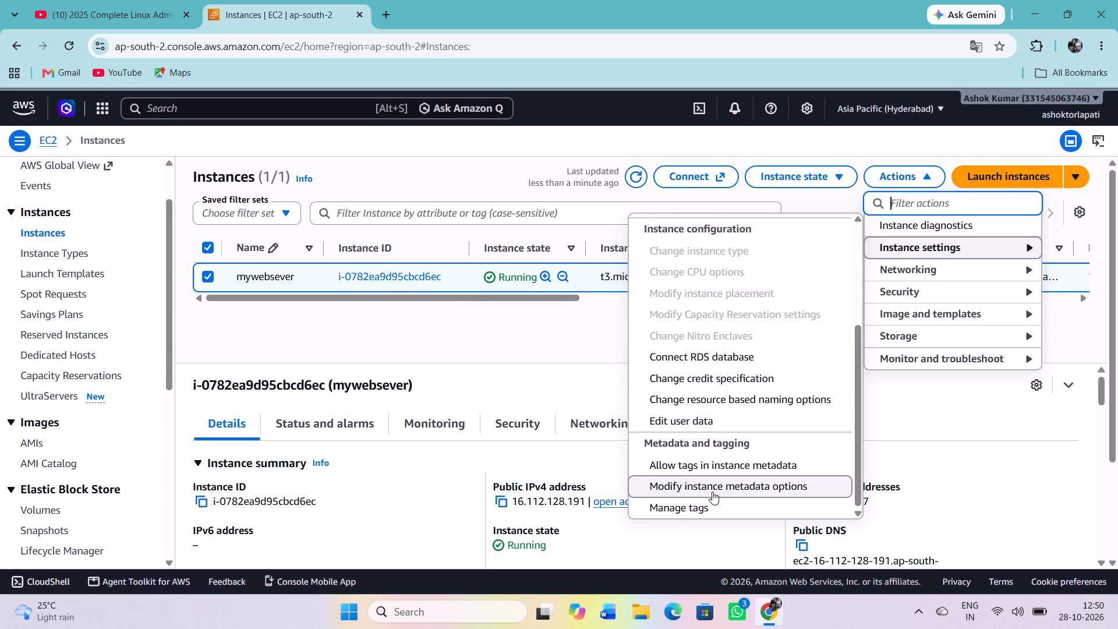
scroll(748, 349, up, 4)
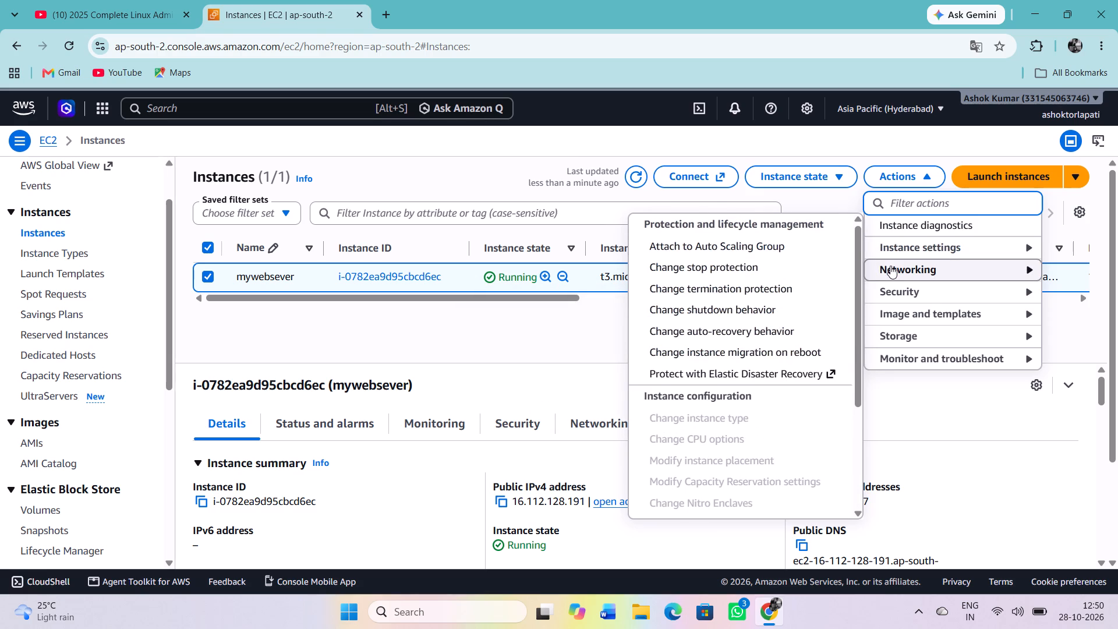
click(890, 266)
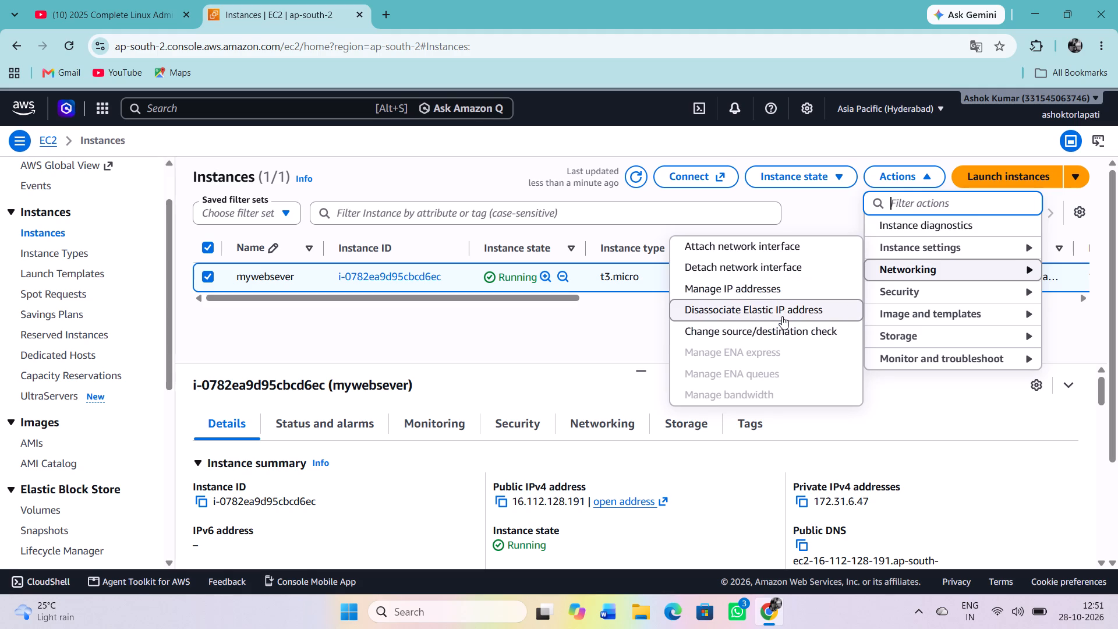
scroll(775, 373, down, 1)
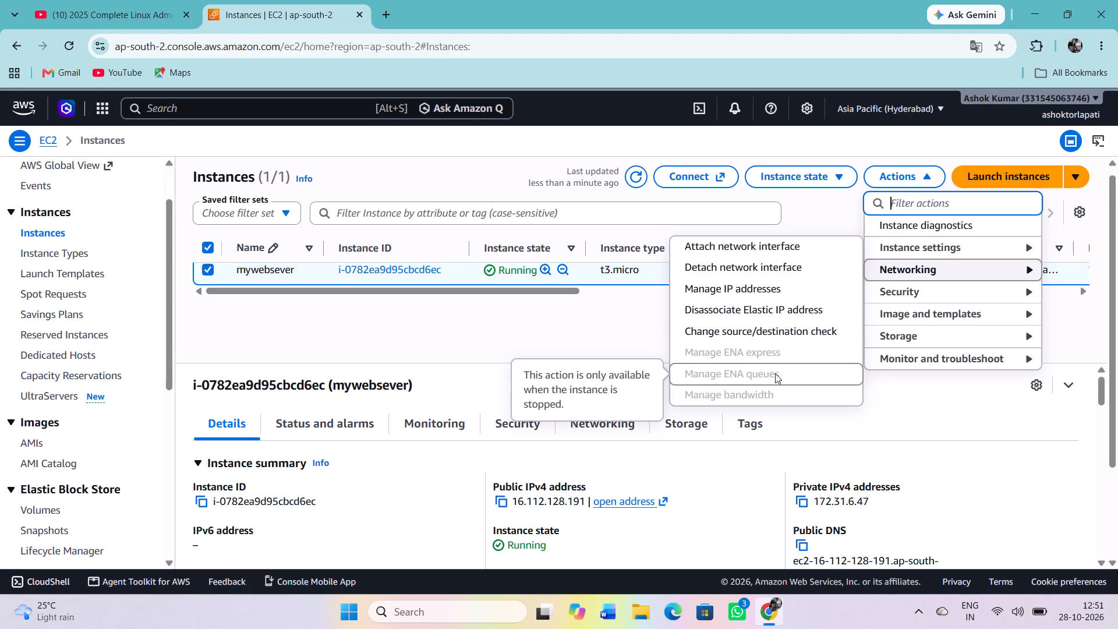
scroll(775, 373, down, 1)
Open the list of Elastic IP addresses under Network & Security.
scroll(27, 505, down, 2)
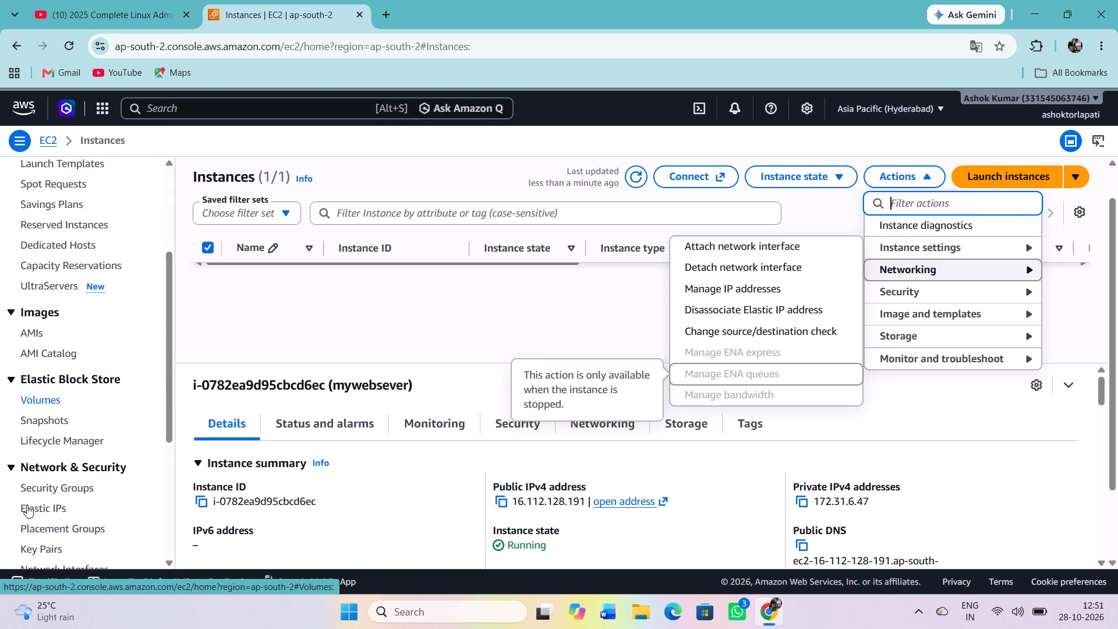
scroll(27, 505, down, 1)
click(44, 493)
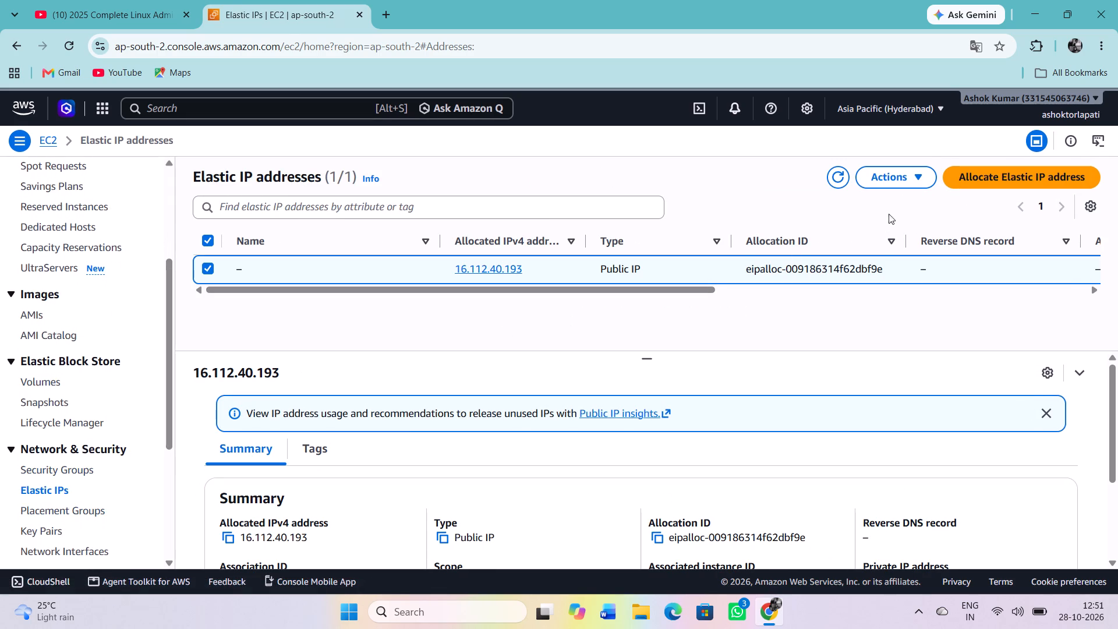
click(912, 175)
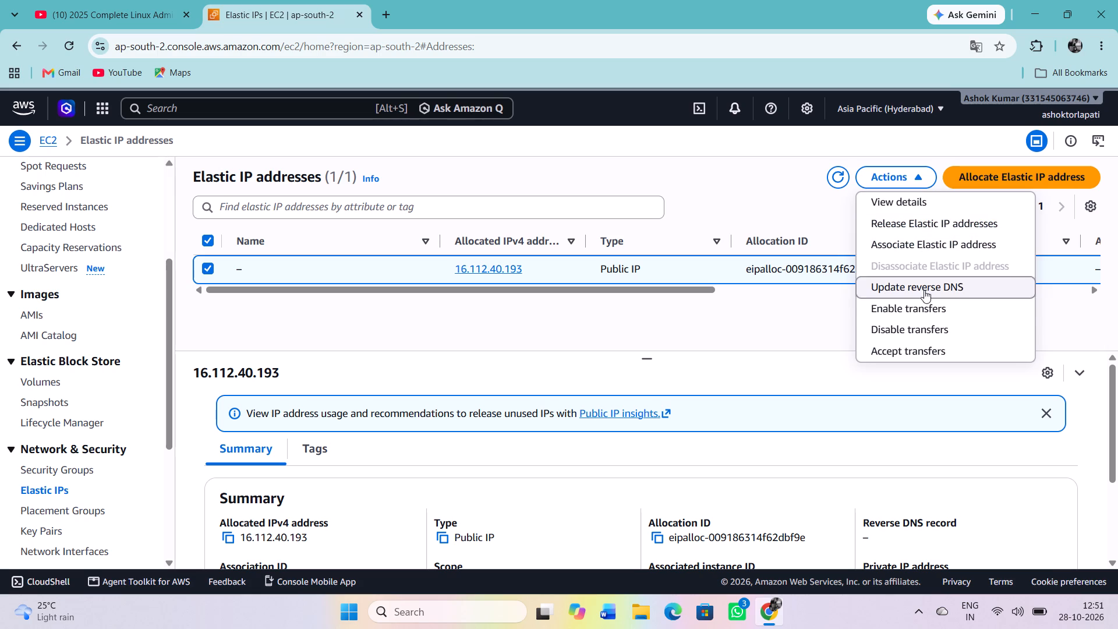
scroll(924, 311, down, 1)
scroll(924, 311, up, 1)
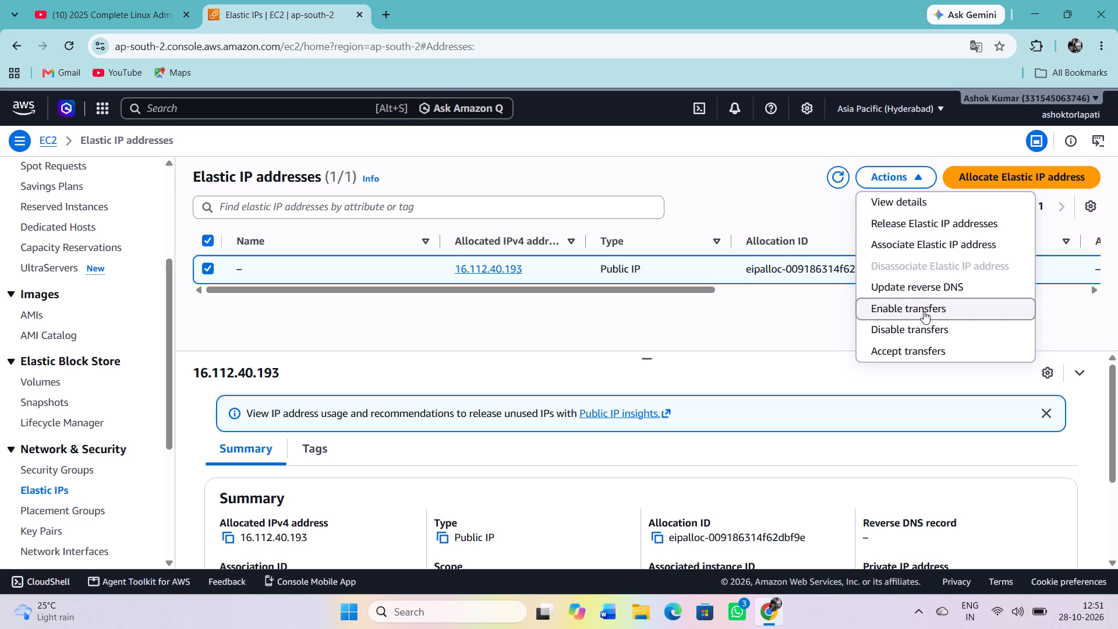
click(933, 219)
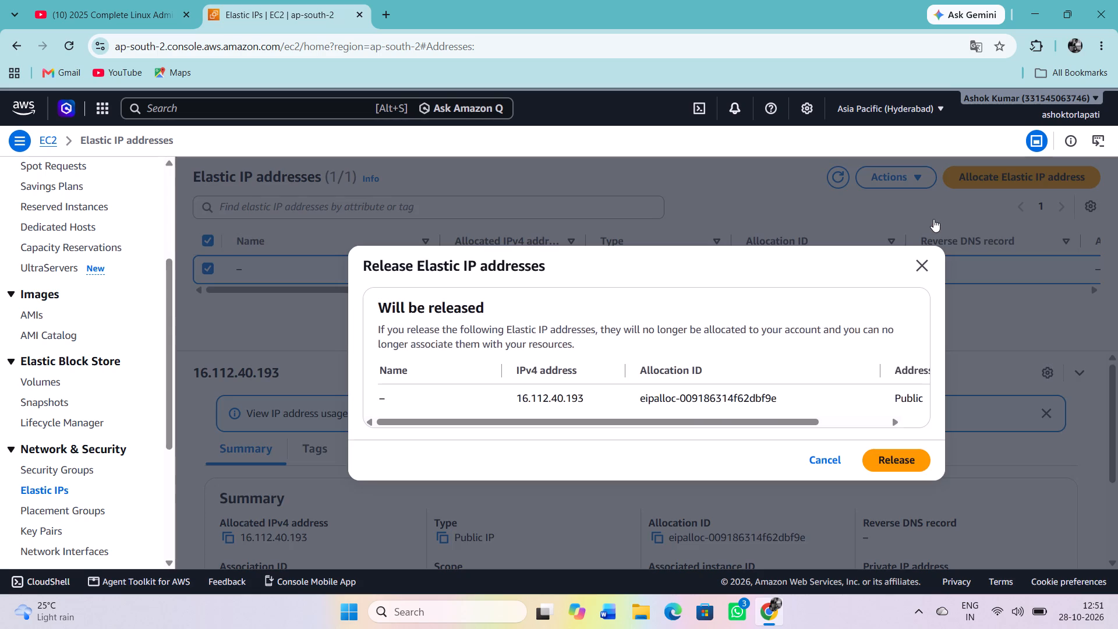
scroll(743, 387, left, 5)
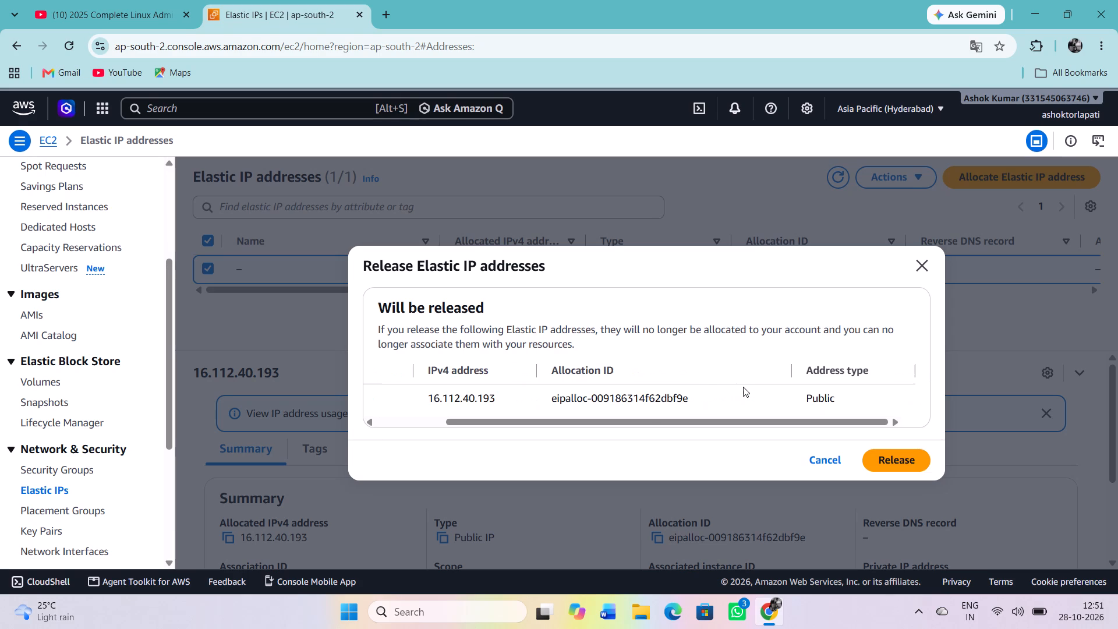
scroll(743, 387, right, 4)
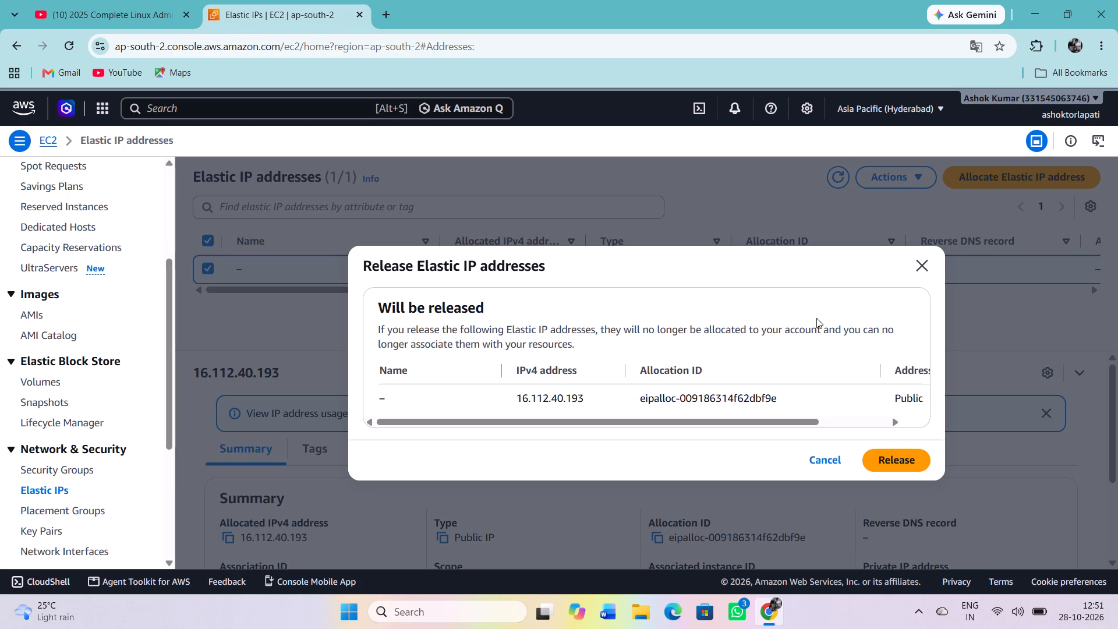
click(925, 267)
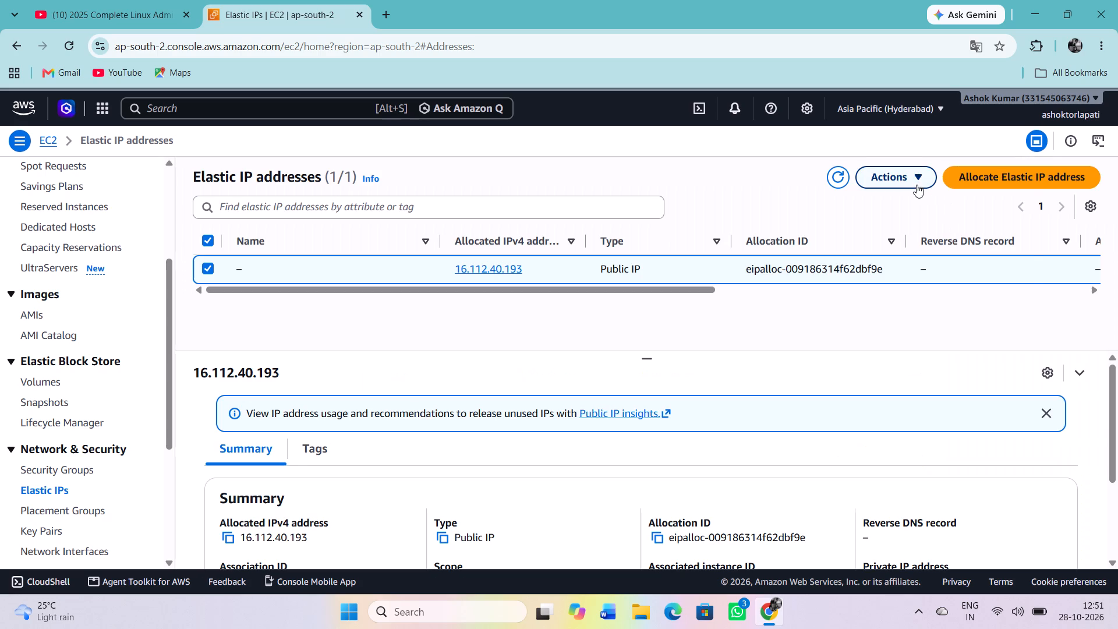
Associate Elastic IP address 16.112.40.193 with instance i-0782ea9d95cbcd6ec, leaving the private IP address empty and reassociation disallowed.
click(913, 178)
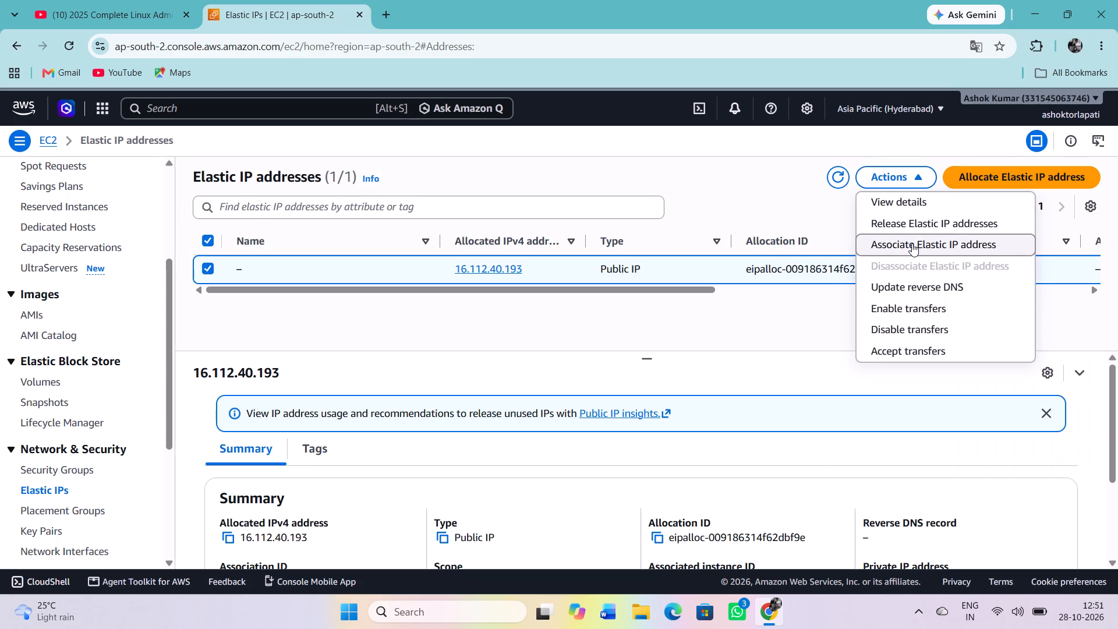
click(912, 243)
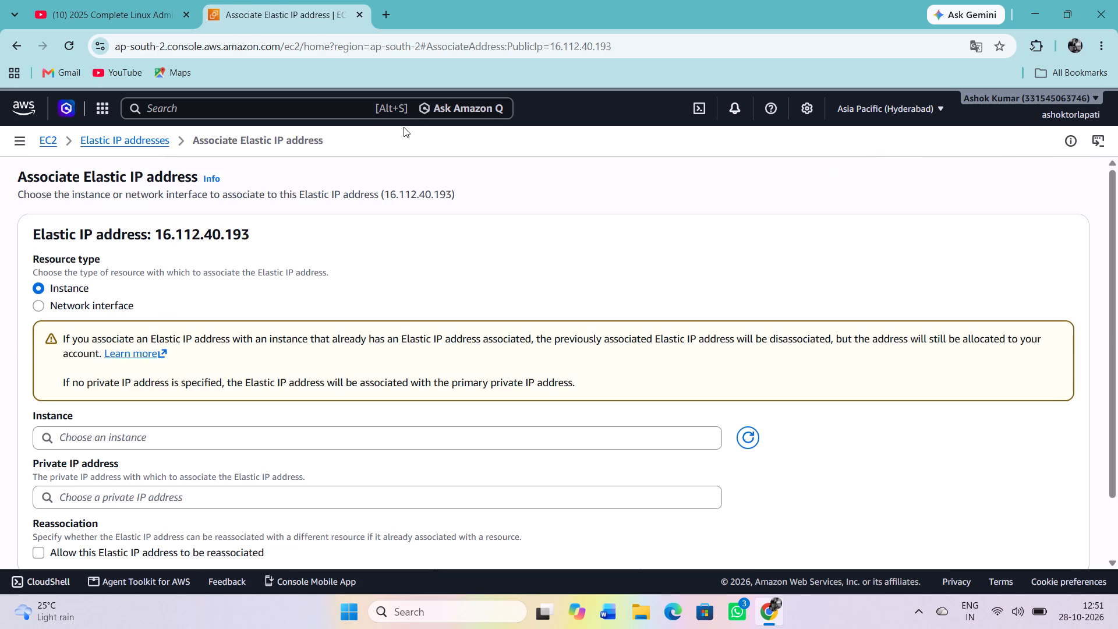
scroll(263, 236, down, 1)
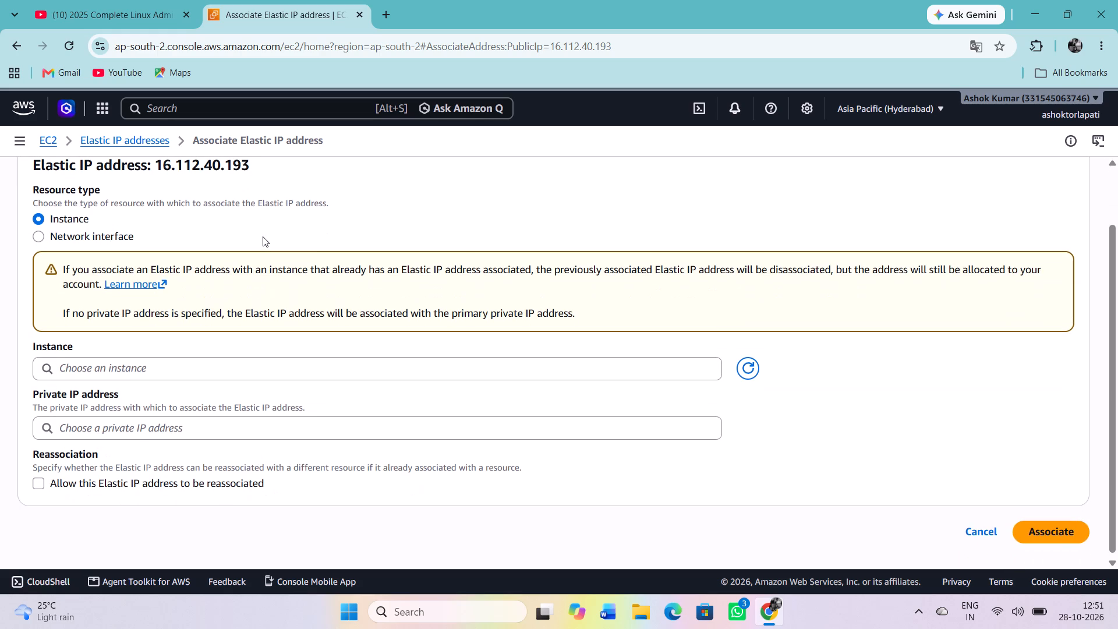
scroll(263, 236, down, 1)
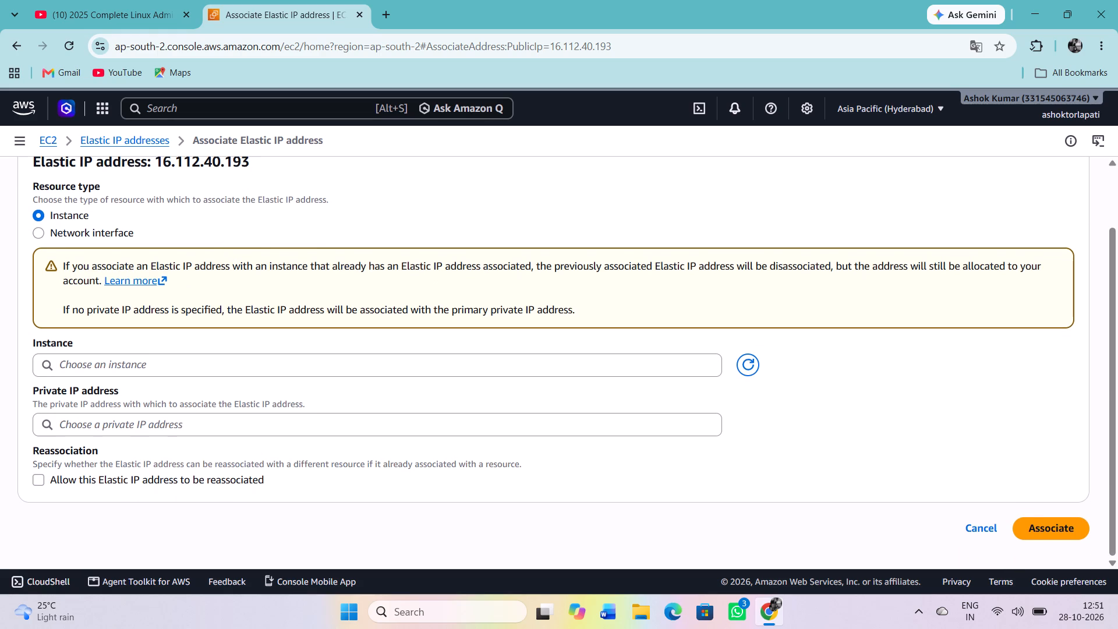
click(235, 362)
click(194, 391)
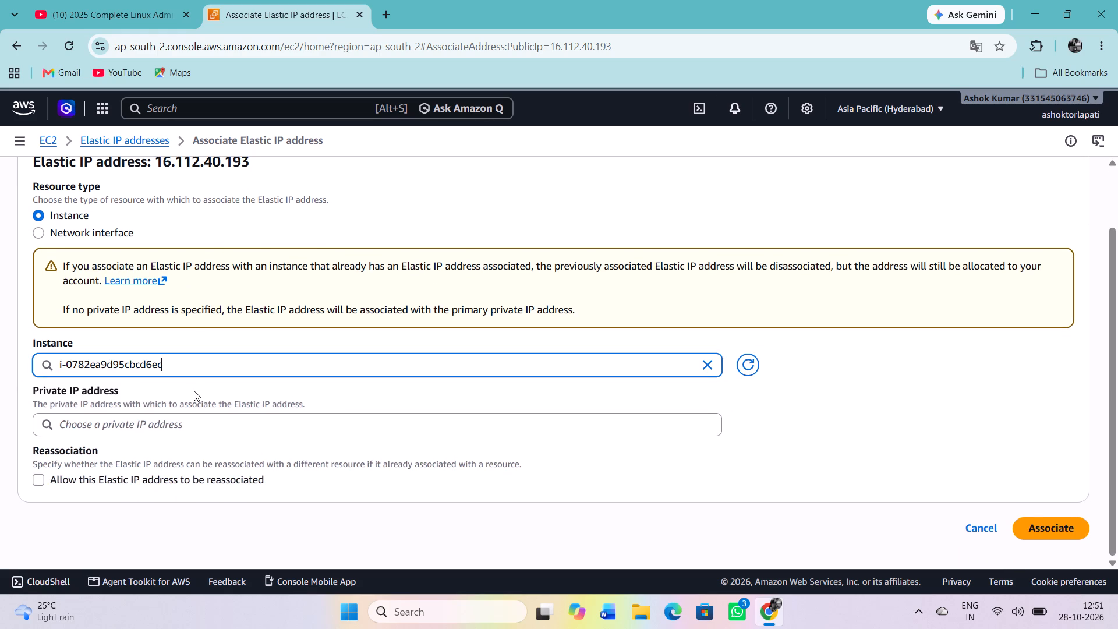
click(191, 429)
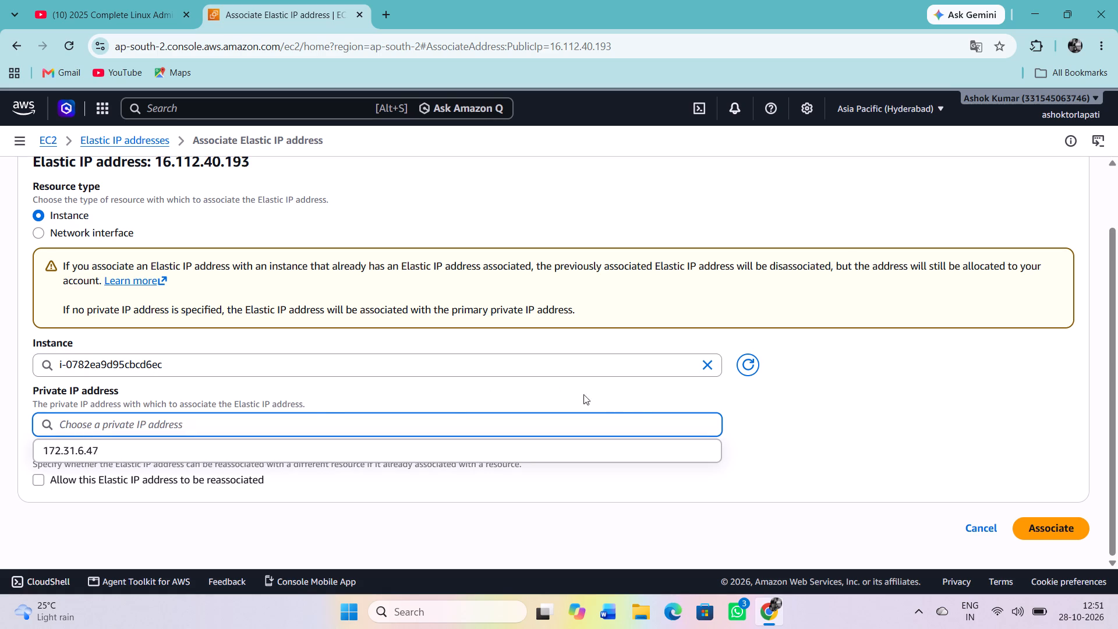
click(803, 415)
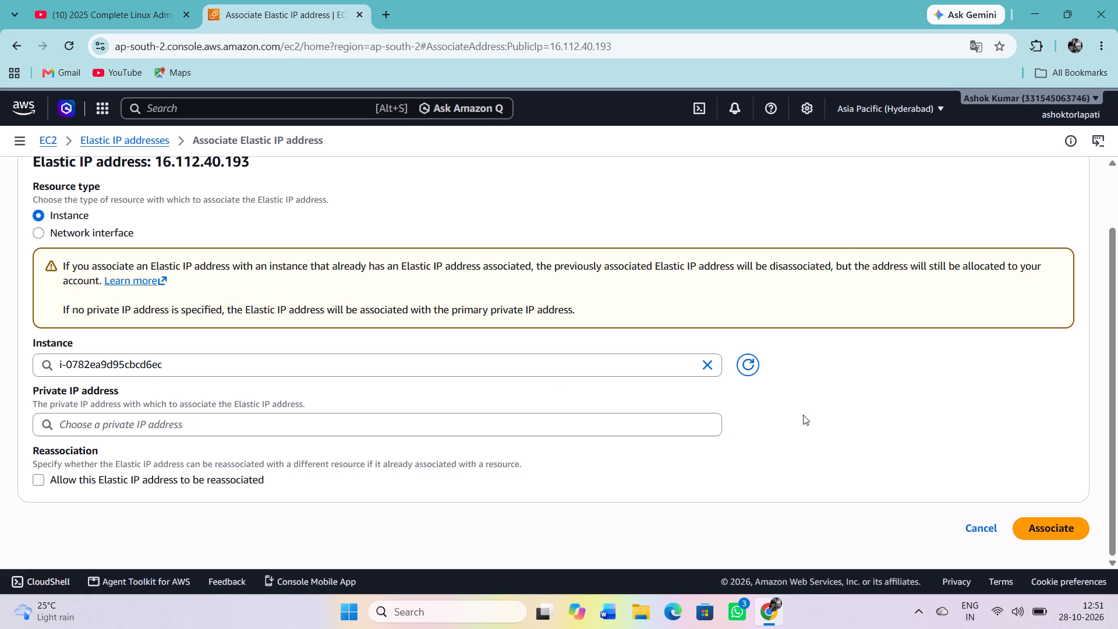
scroll(803, 415, down, 1)
click(1028, 525)
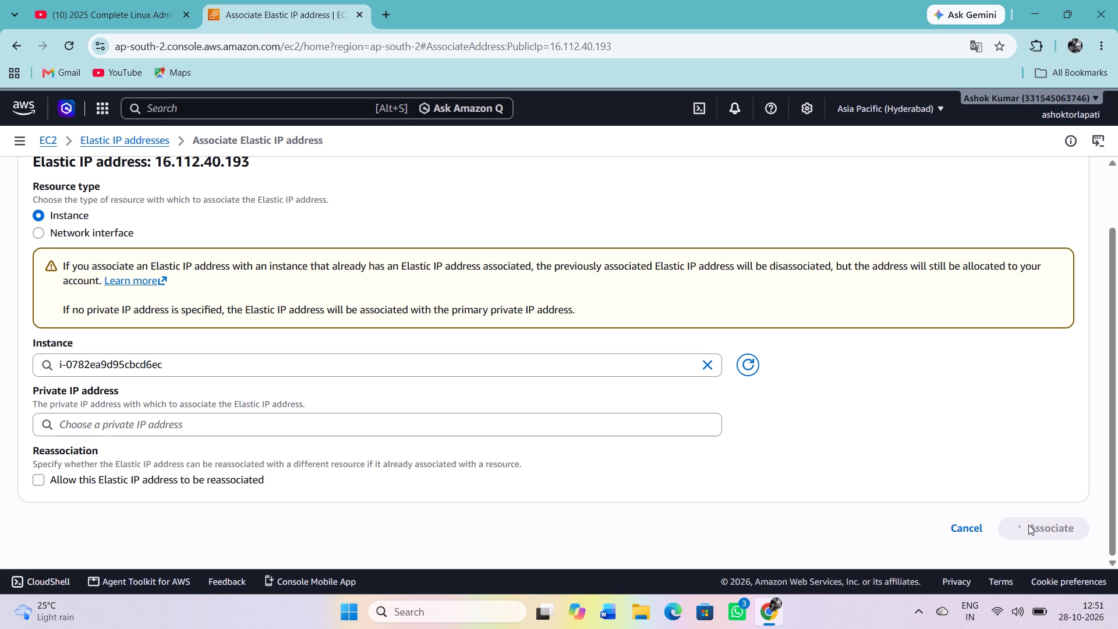
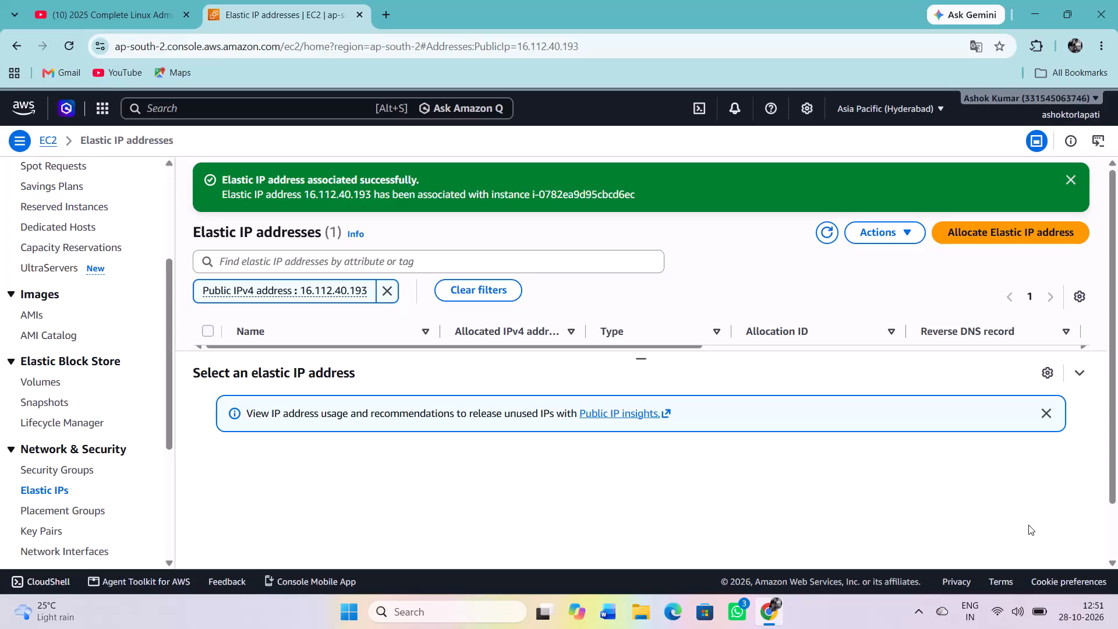
Return to the EC2 instances list, refresh it, and copy the public IPv4 address of mywebsever.
scroll(559, 407, up, 1)
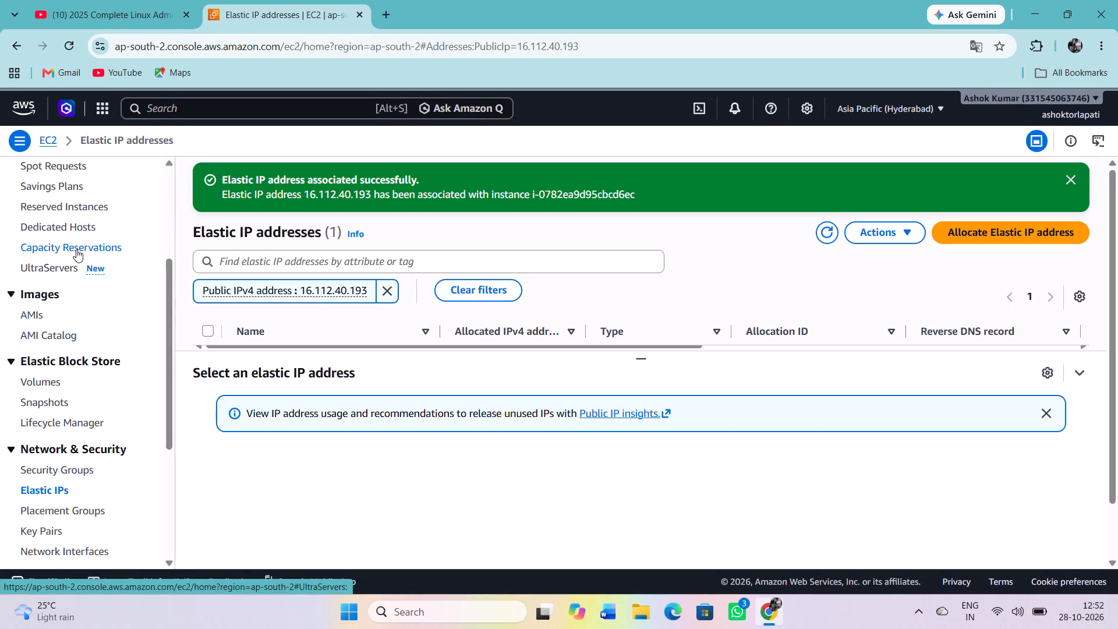
scroll(76, 249, up, 5)
click(55, 292)
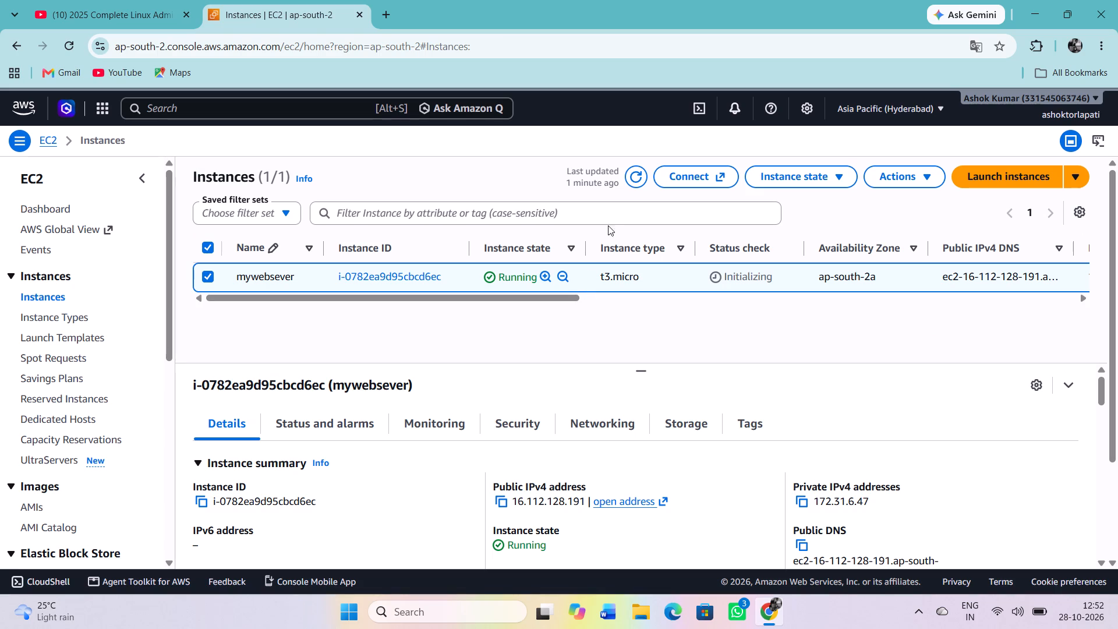
click(643, 177)
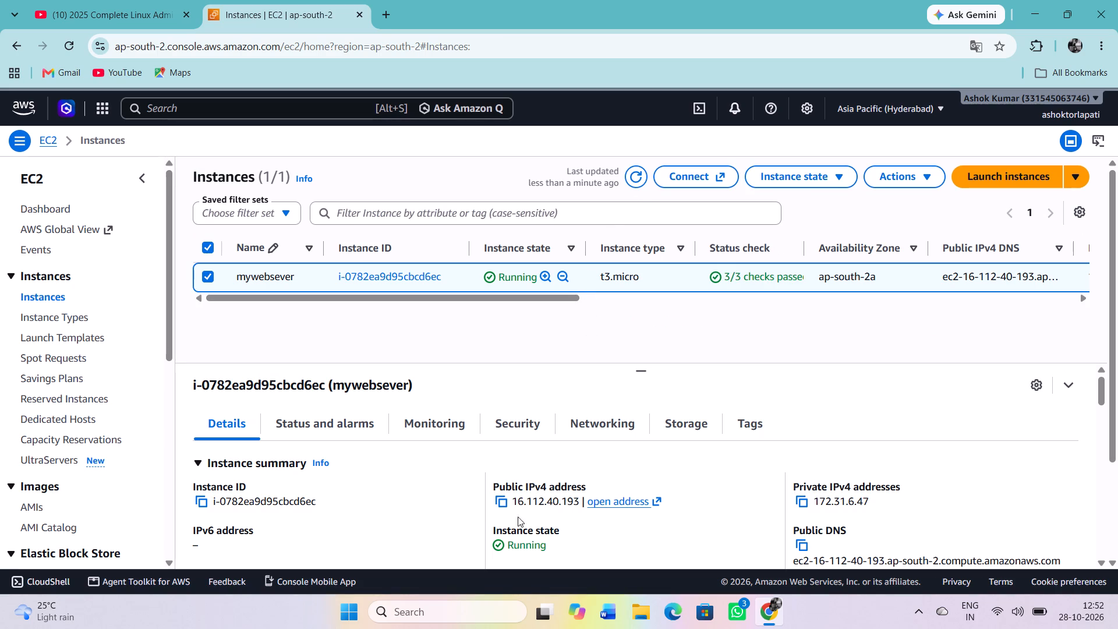
click(500, 501)
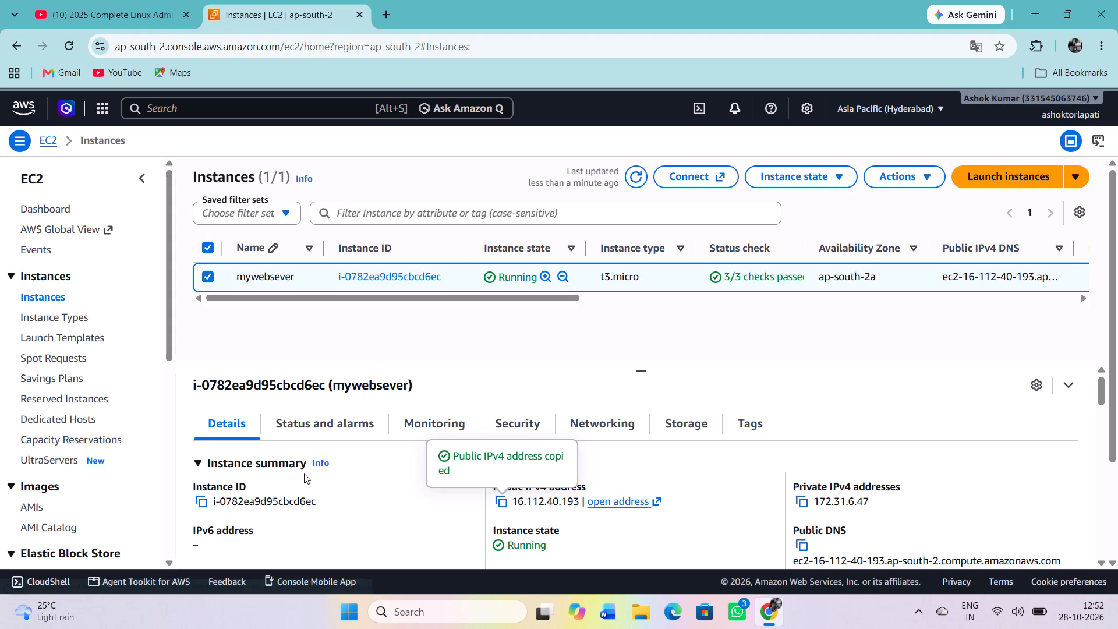
Open the Elastic IP addresses list under Network & Security to review the allocated address.
scroll(304, 473, right, 1)
scroll(113, 451, down, 4)
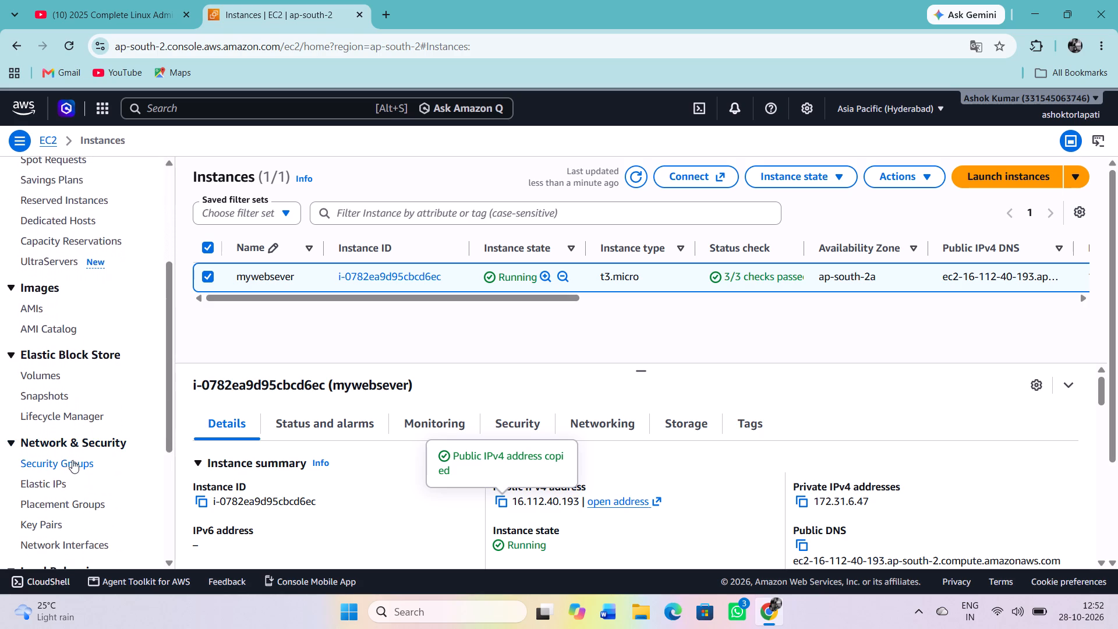
click(52, 485)
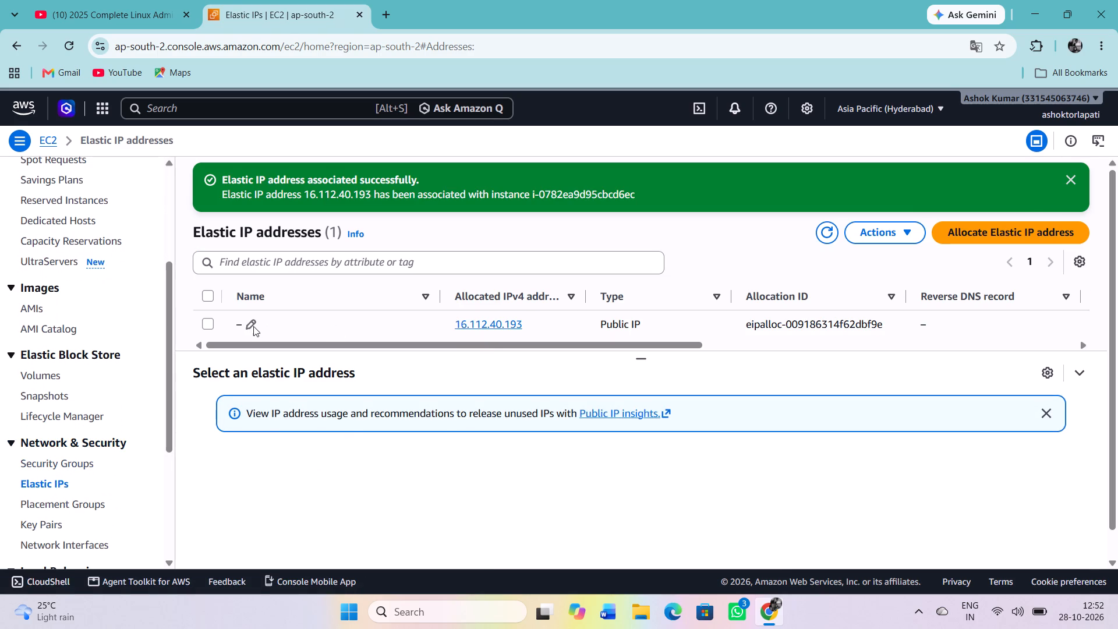
scroll(126, 347, up, 5)
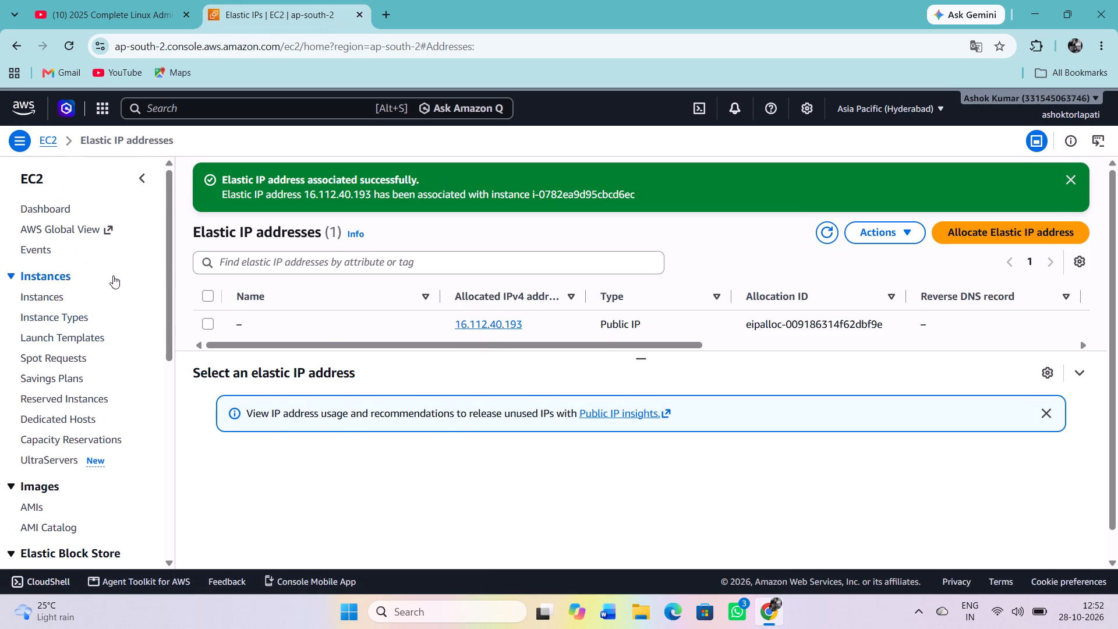
Stop instance mywebsever from the instances list without skipping OS shutdown, and refresh the list.
click(62, 295)
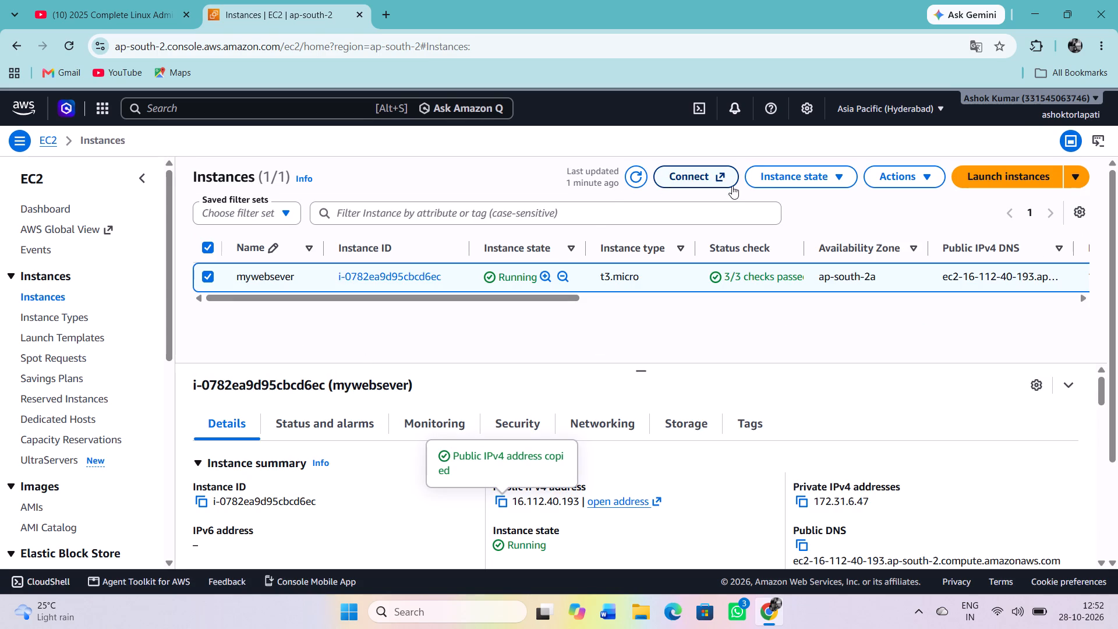
click(812, 177)
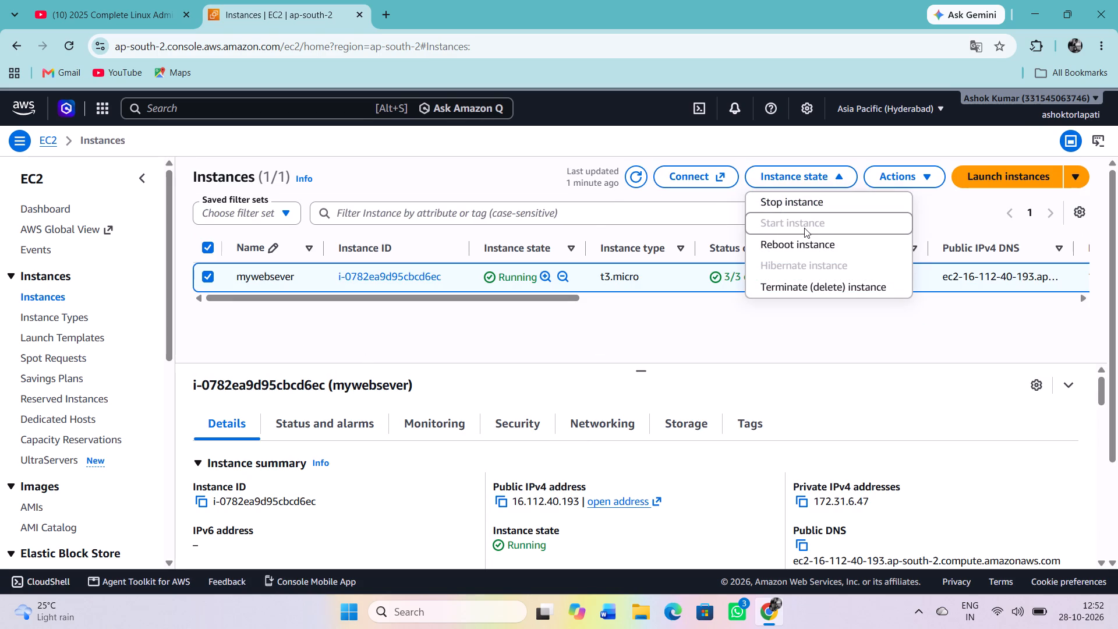
click(800, 207)
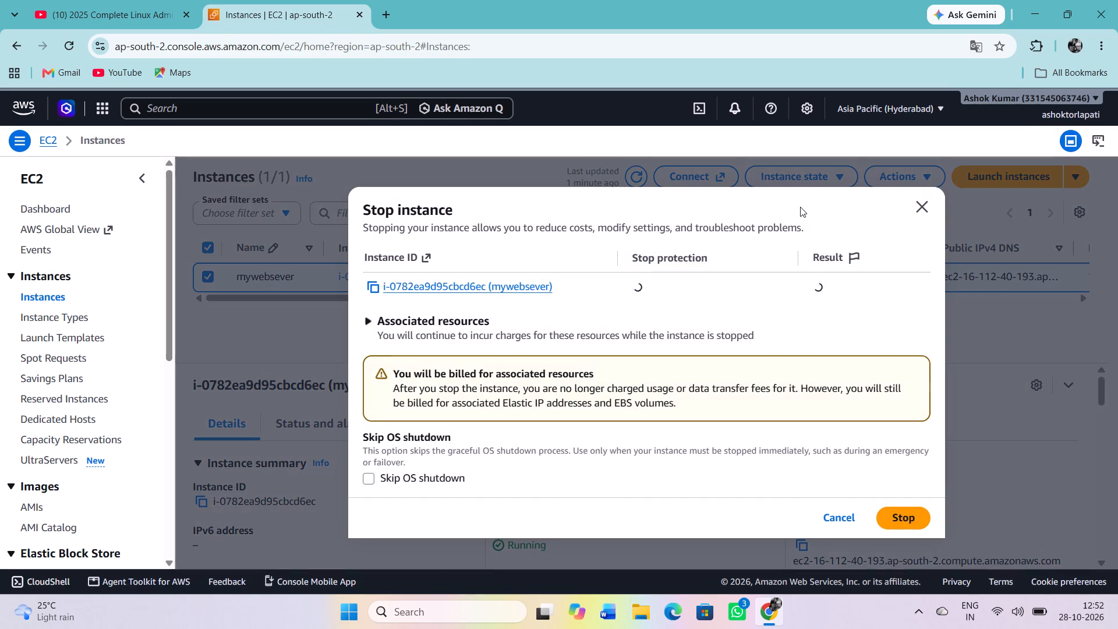
click(908, 514)
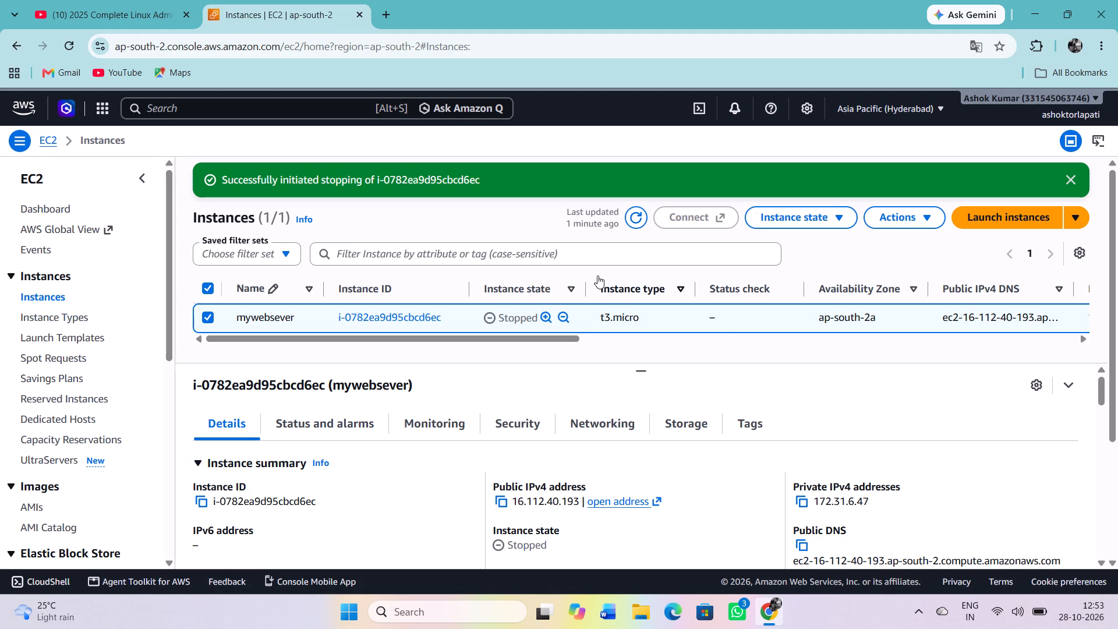
click(634, 222)
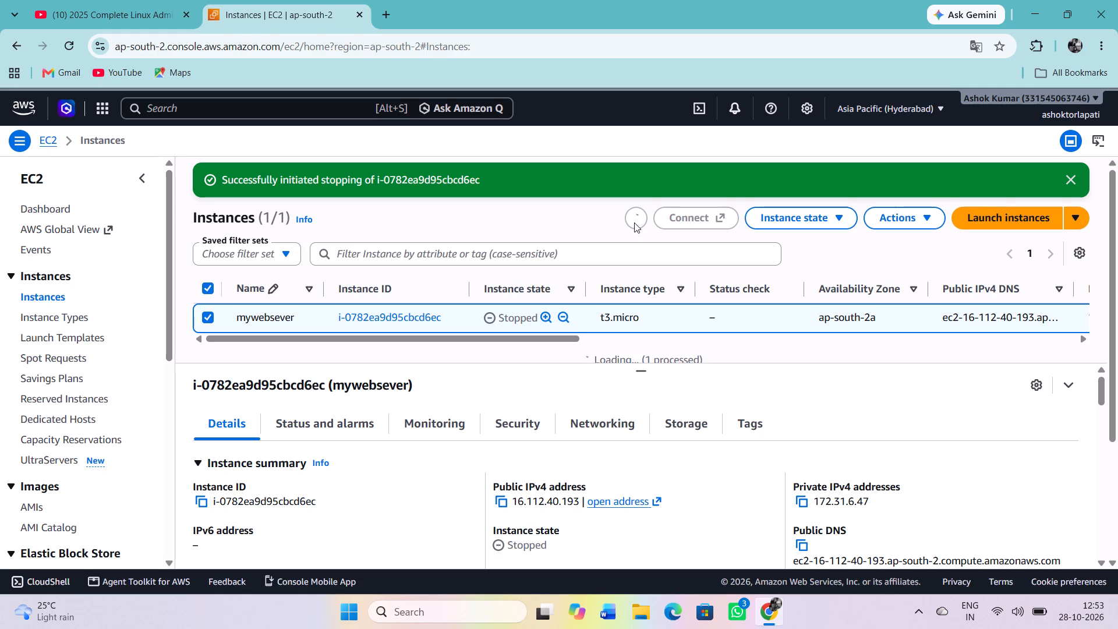
Start the stopped instance mywebsever again.
click(834, 210)
click(797, 262)
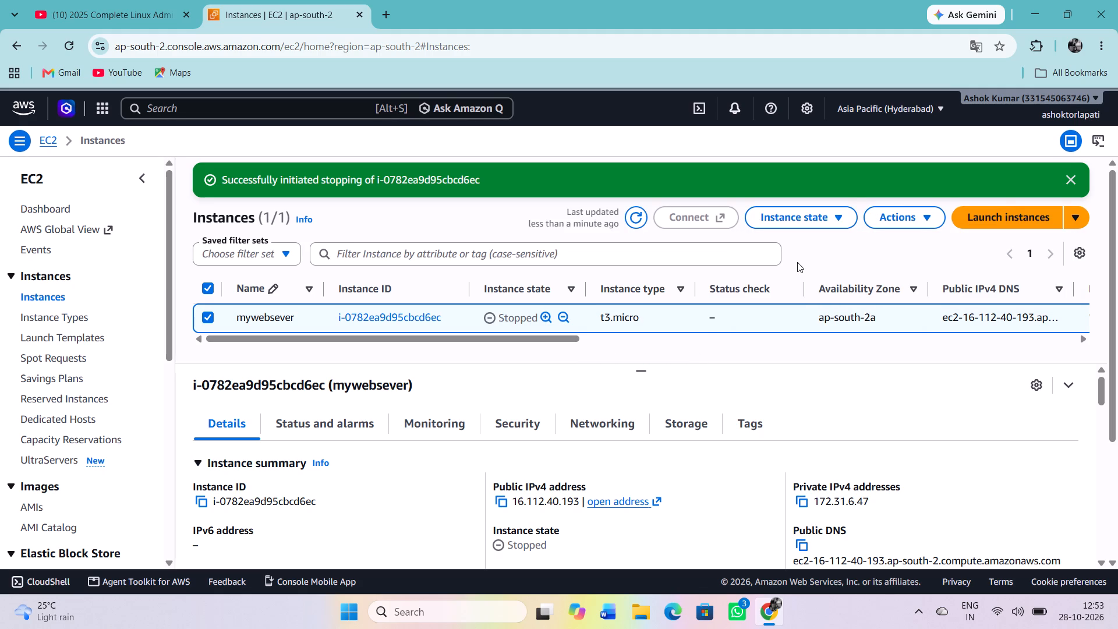
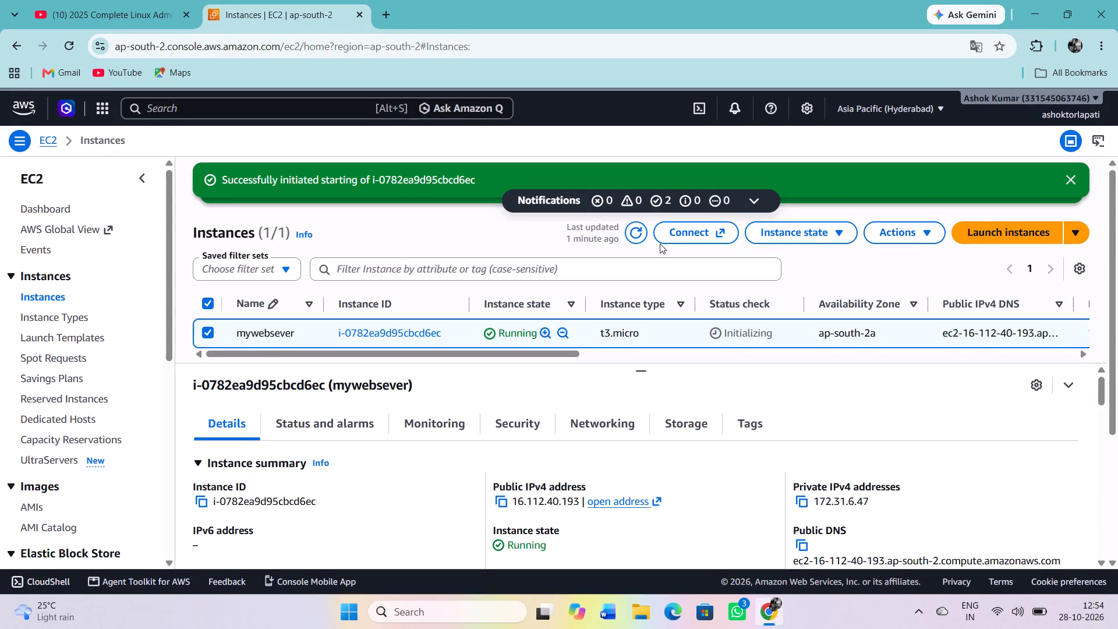
Refresh the instances list and dismiss the notifications left from the stop and start operations.
click(636, 234)
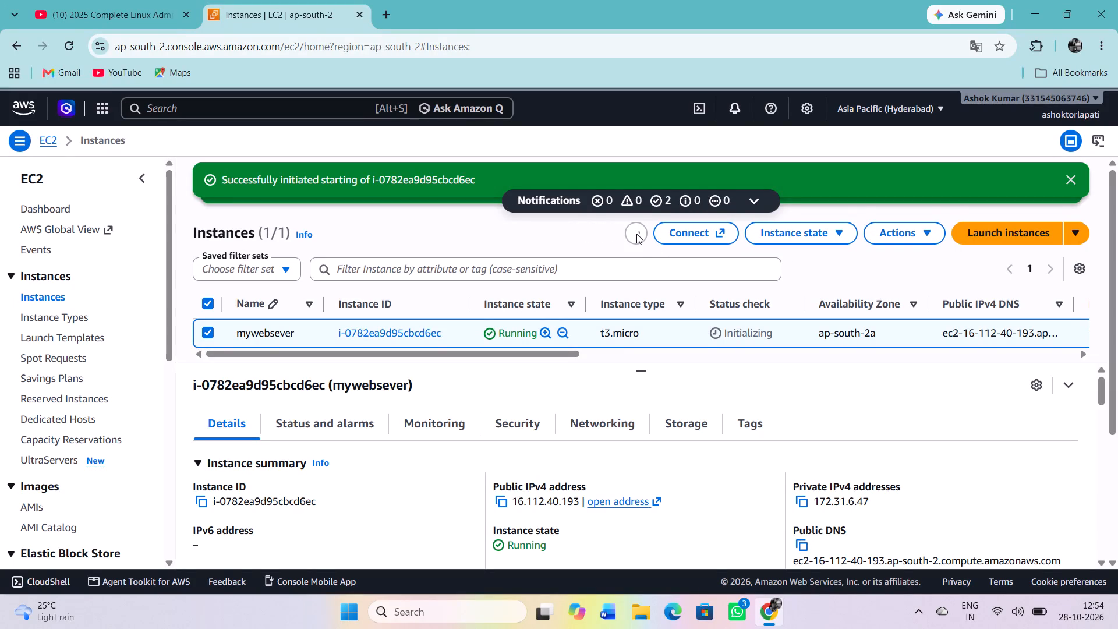
click(1074, 177)
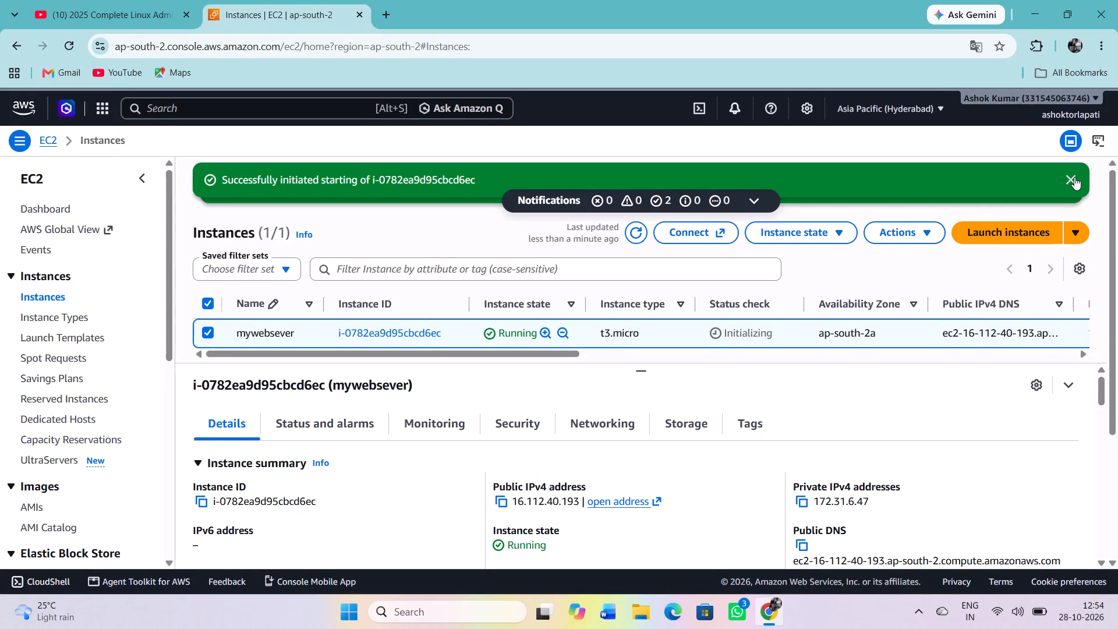
click(1074, 177)
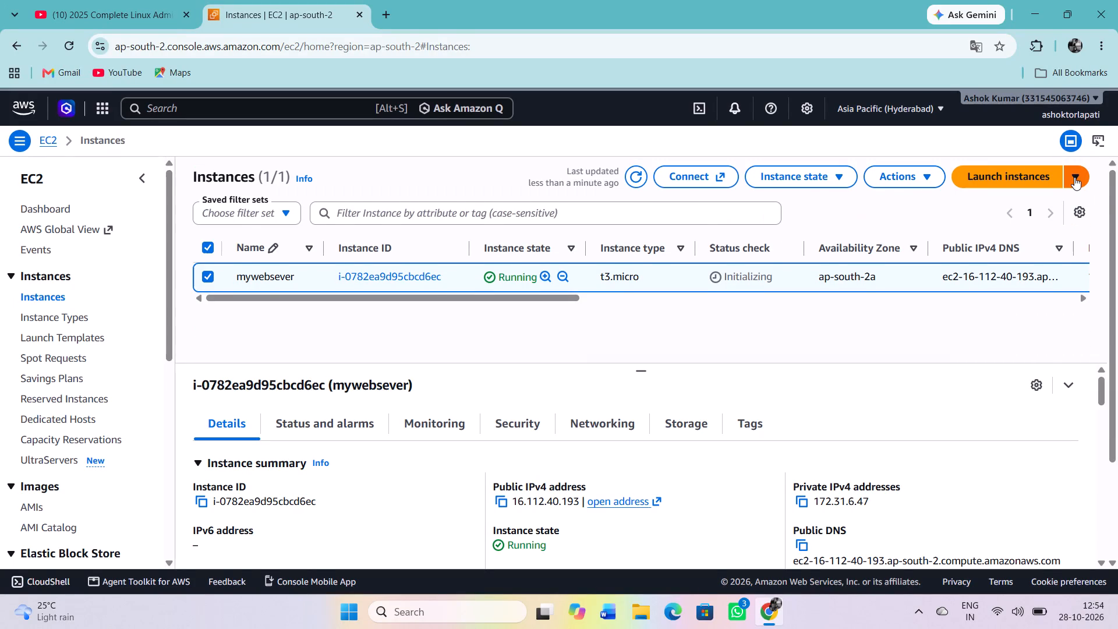
Disassociate Elastic IP address 16.112.40.193 from instance mywebsever, entering "proceed" as the confirmation.
click(910, 172)
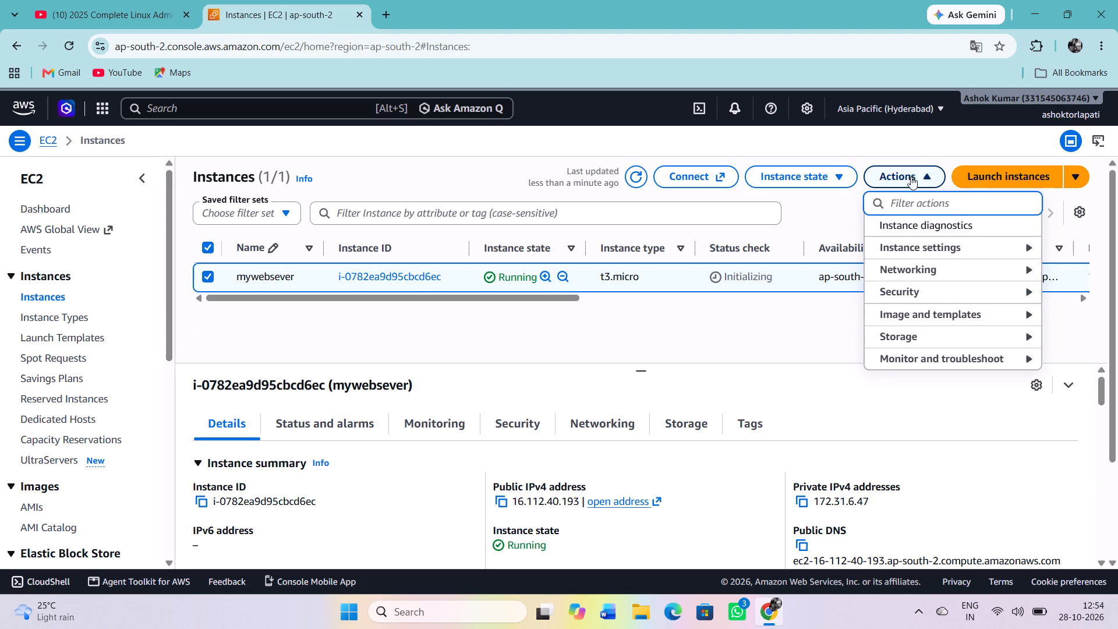
click(926, 245)
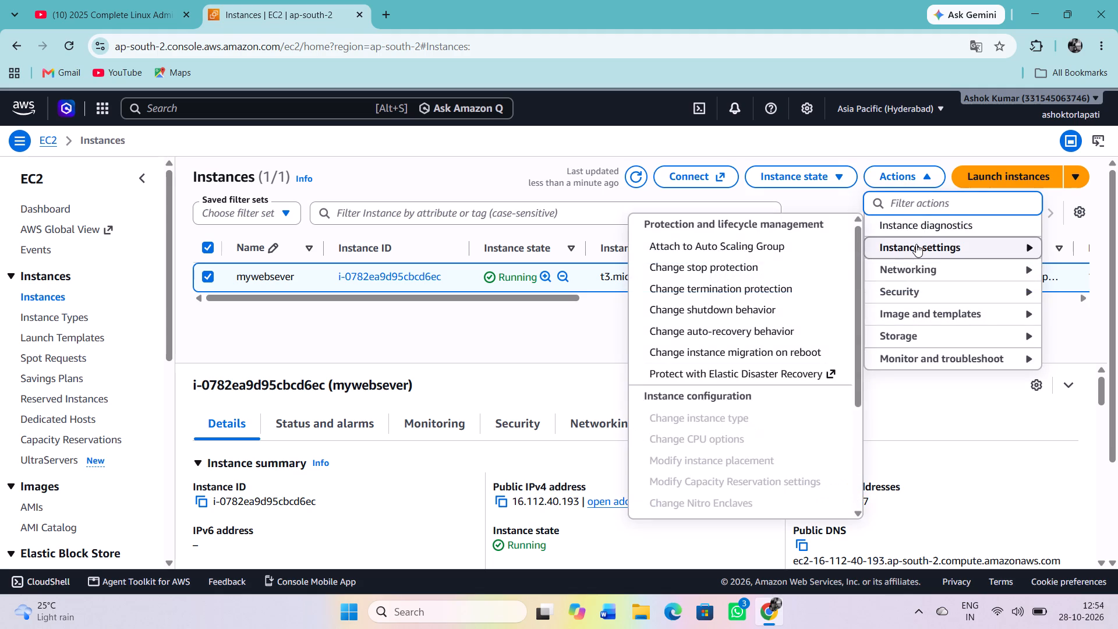
scroll(765, 376, down, 1)
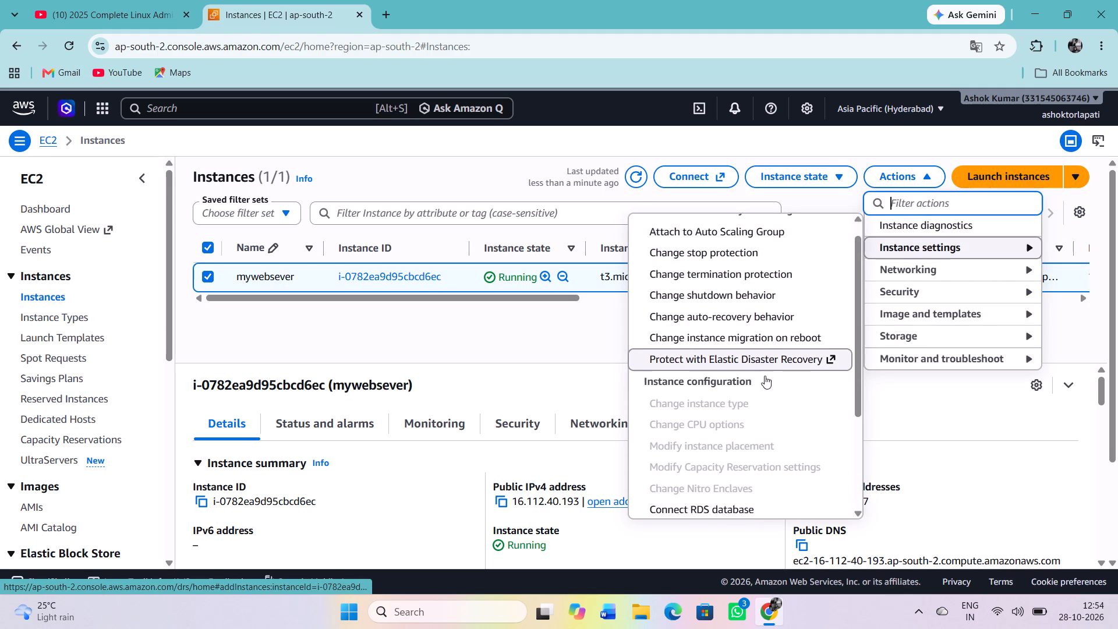
scroll(765, 376, down, 5)
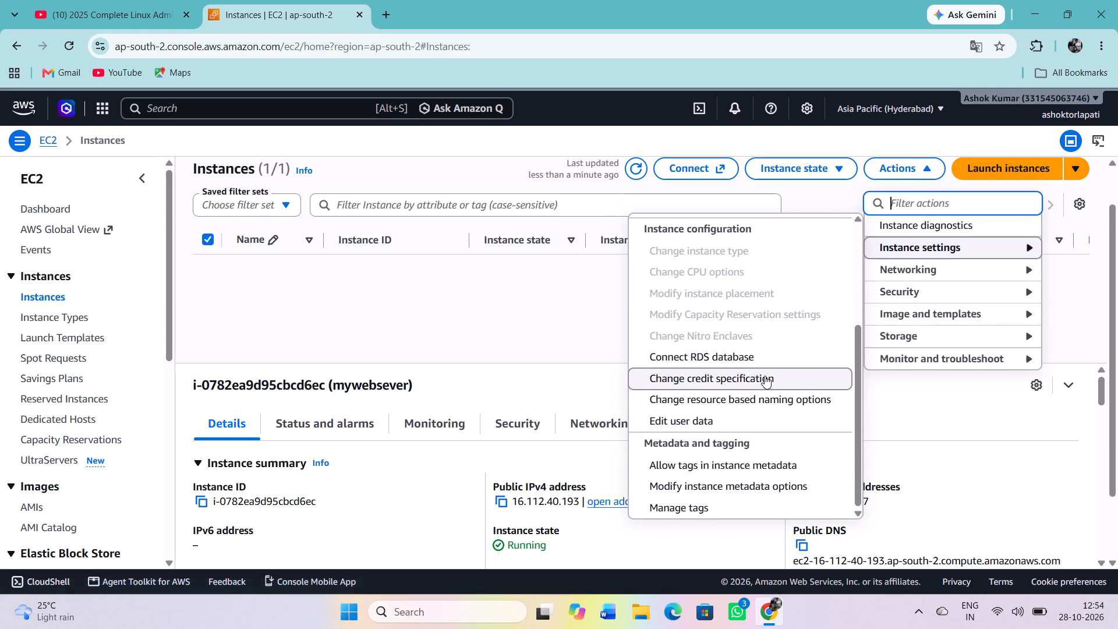
scroll(765, 376, down, 1)
click(909, 240)
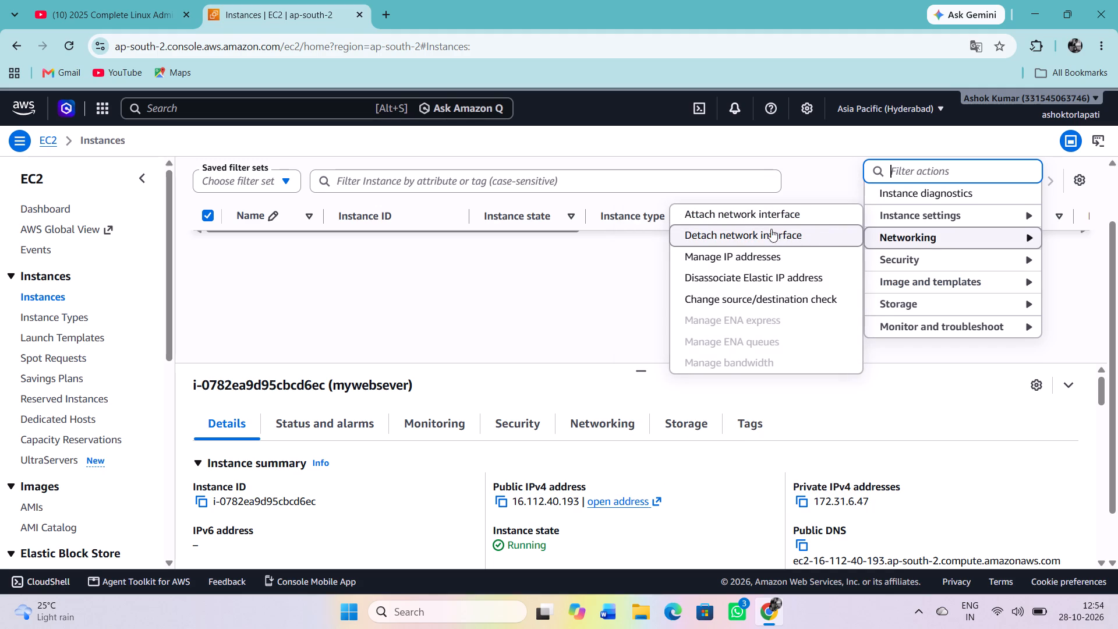
click(779, 273)
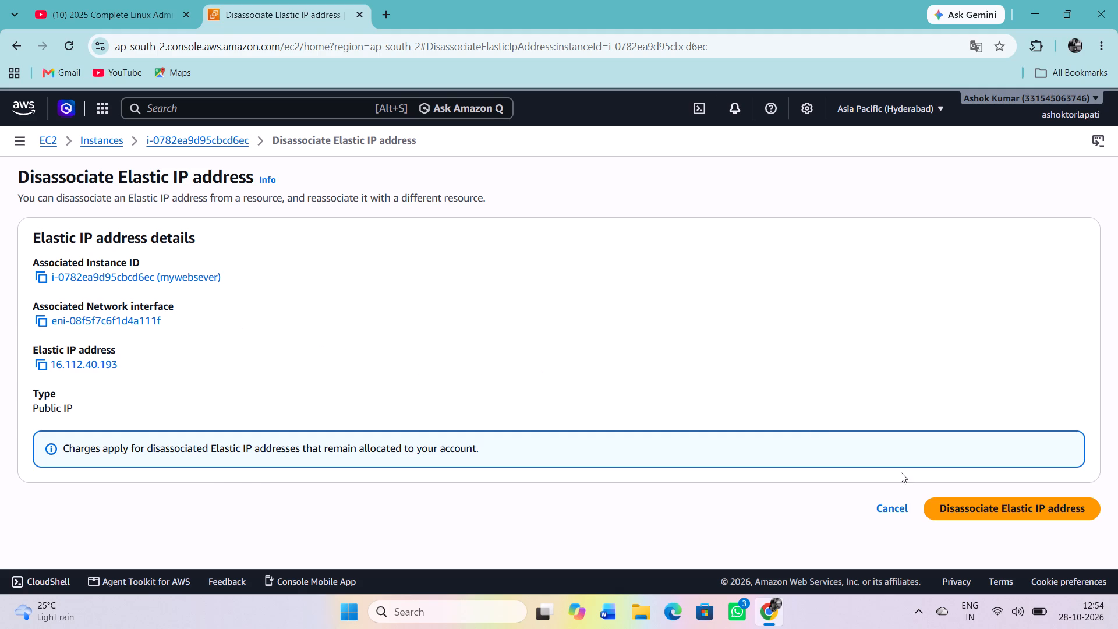
click(947, 503)
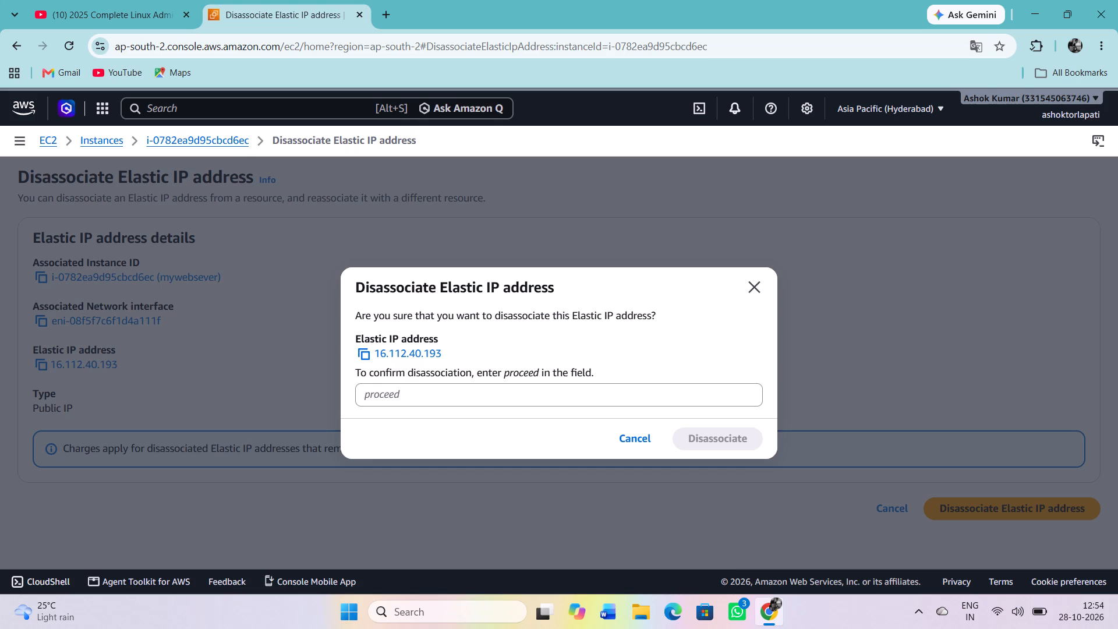
key(p)
click(428, 404)
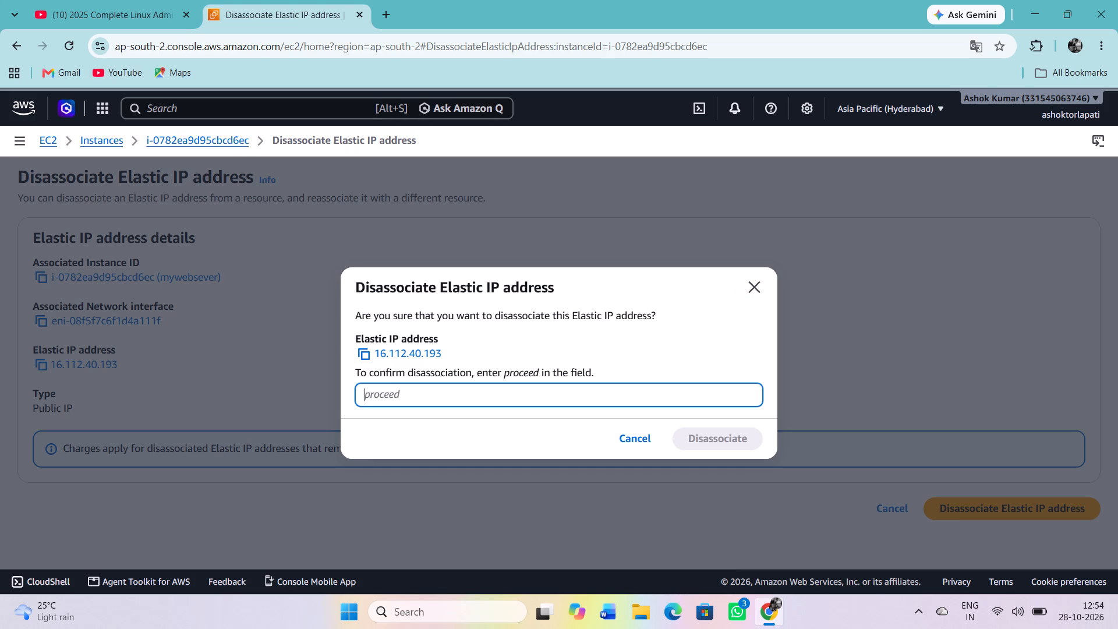
key(p)
text(roced)
key(BackSpace)
text(es)
key(BackSpace)
key(d)
click(713, 439)
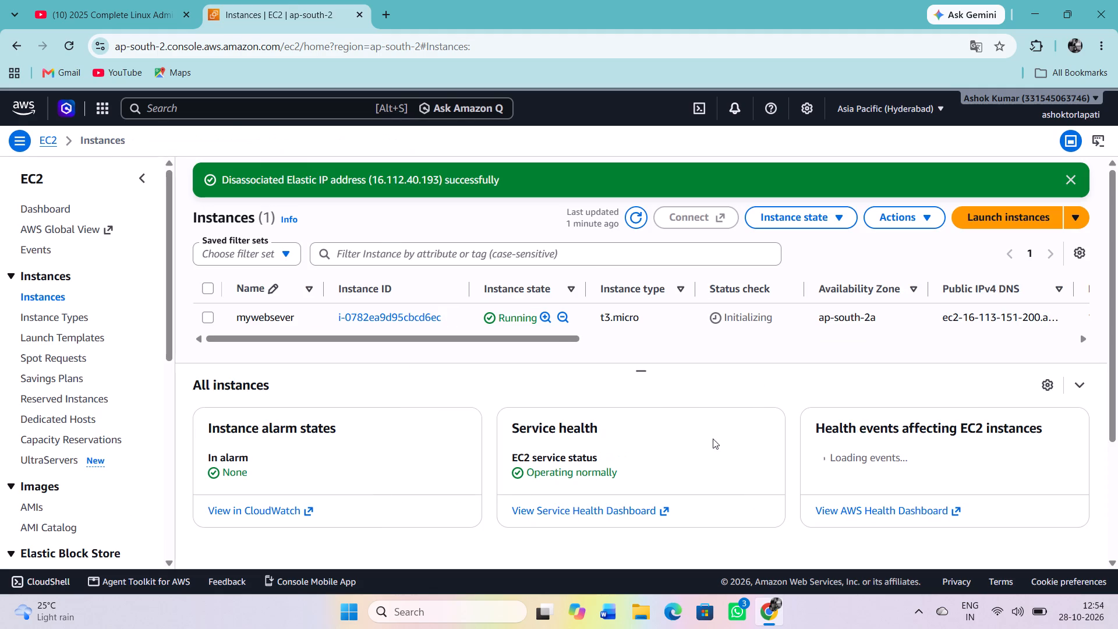
Select instance mywebsever and refresh the list to check its public IPv4 address and status.
click(214, 284)
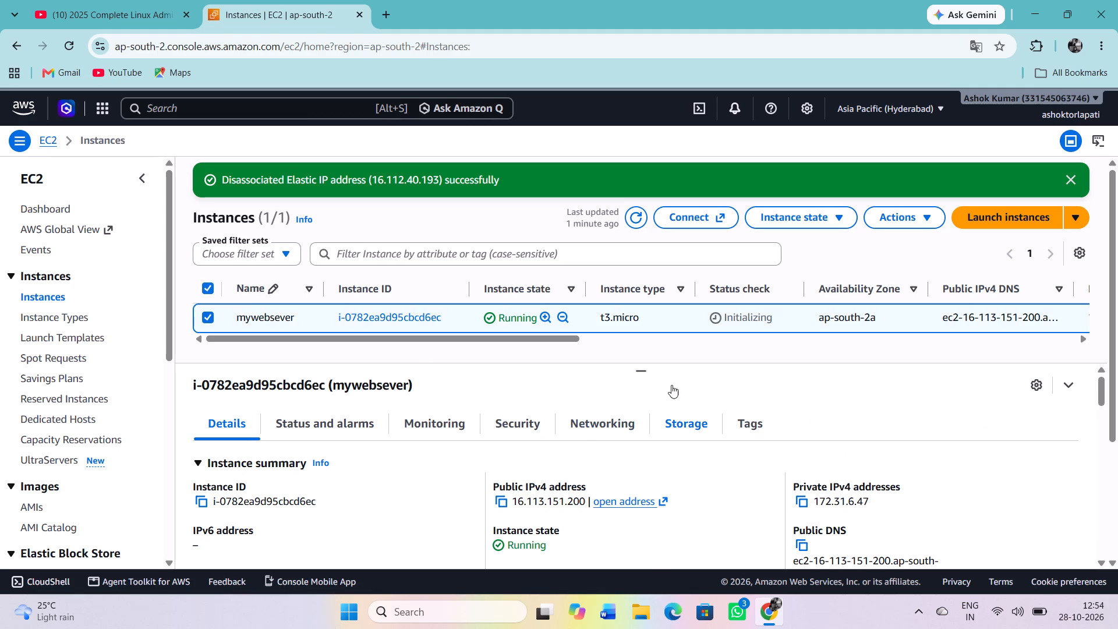
click(636, 218)
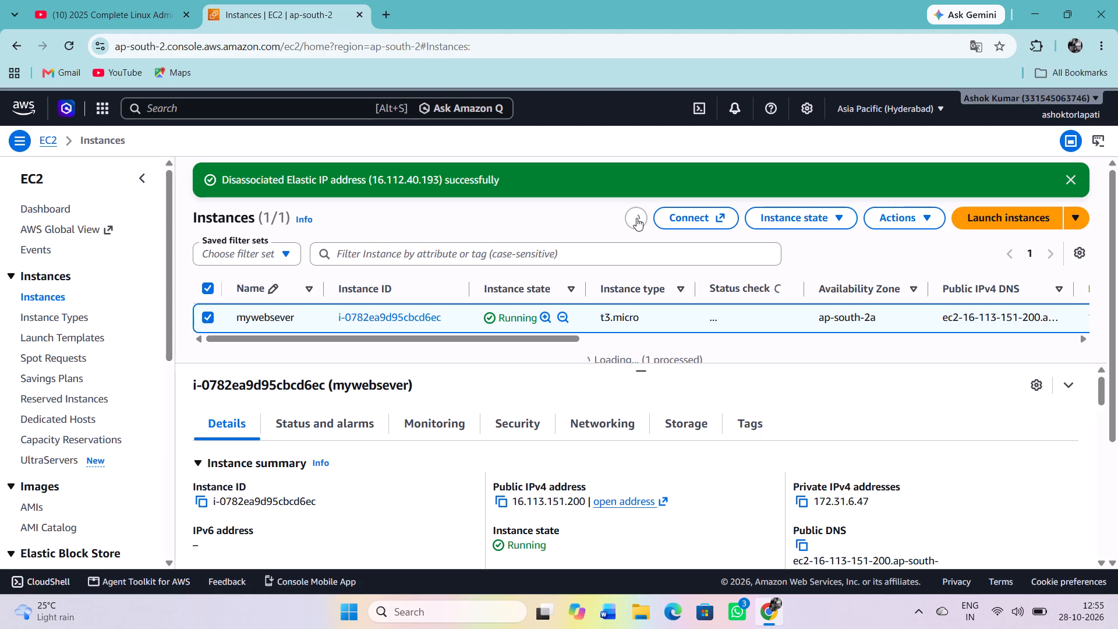
click(636, 218)
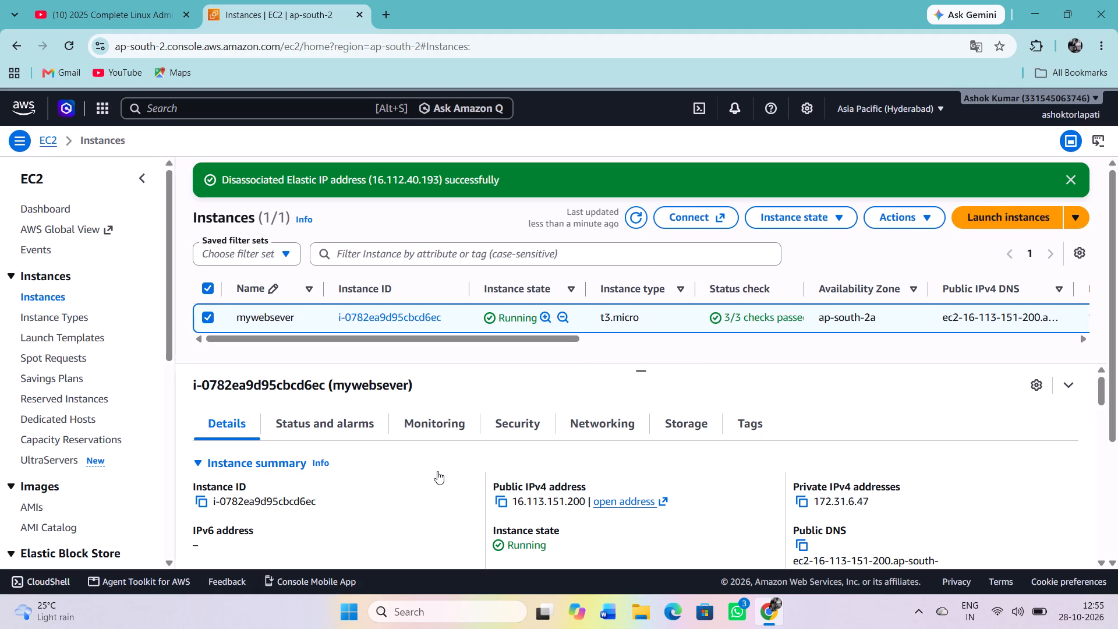
Release Elastic IP address 16.112.40.193 under Network & Security and refresh the Elastic IP addresses list.
scroll(26, 497, down, 4)
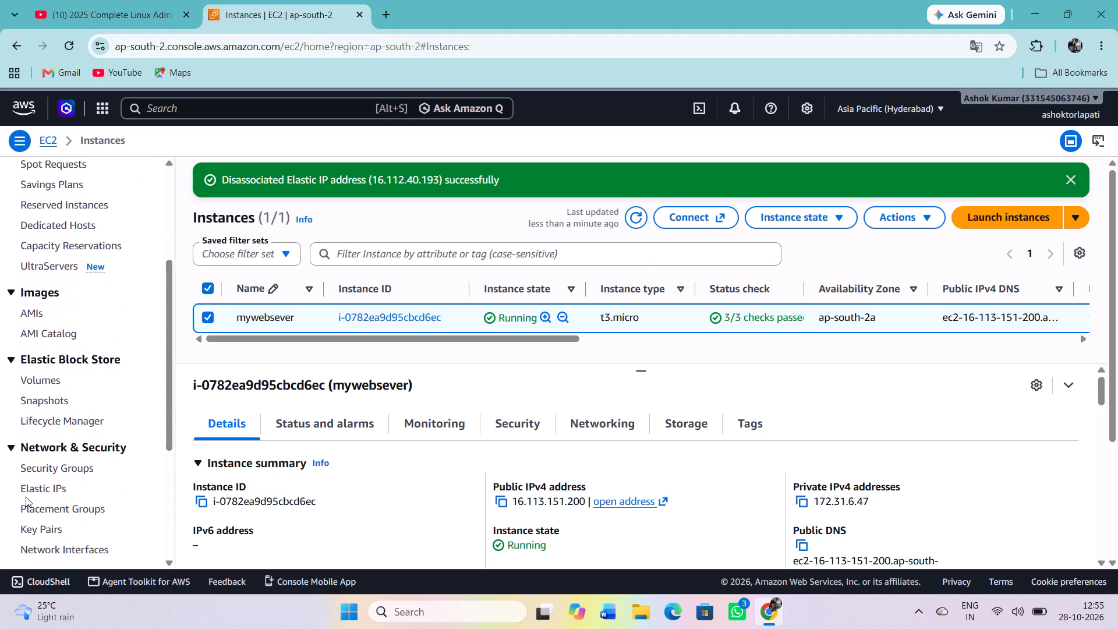
click(44, 487)
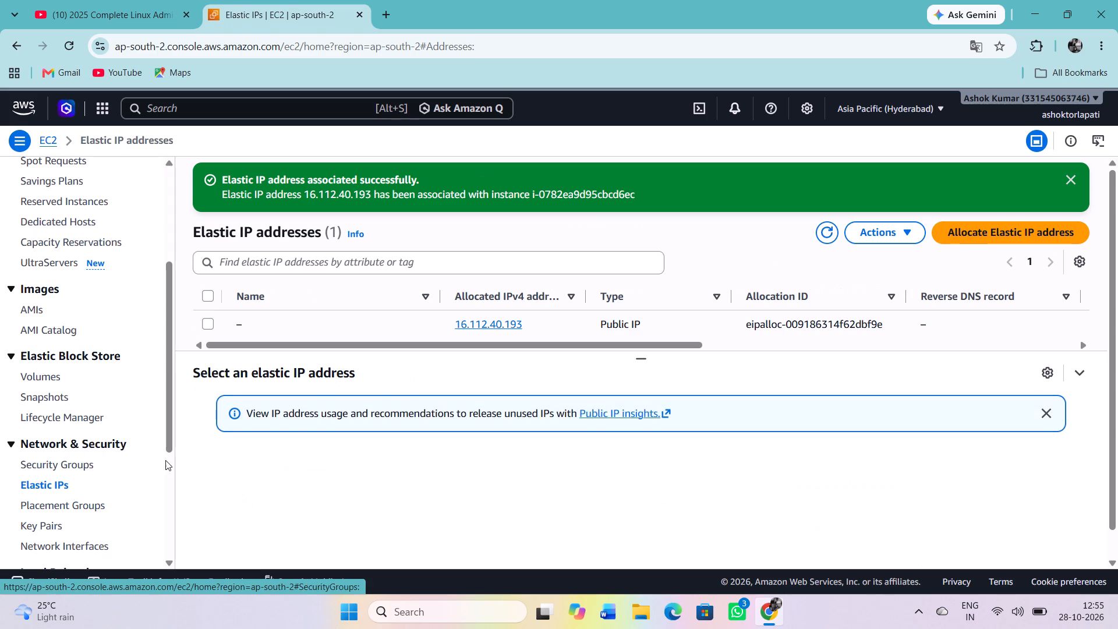
click(207, 323)
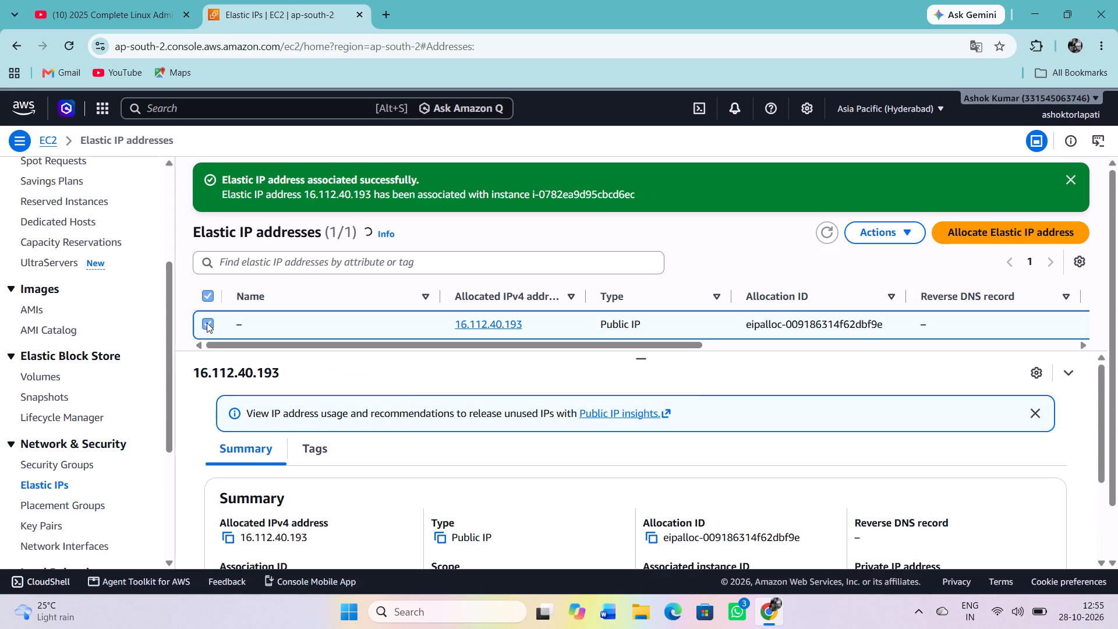
click(1078, 176)
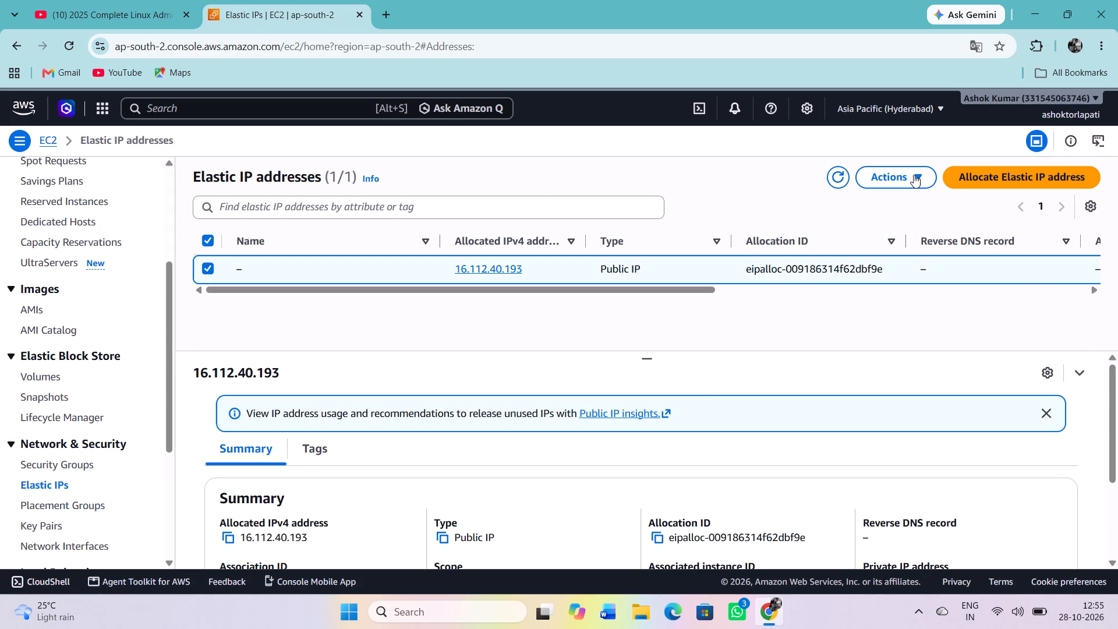
click(914, 175)
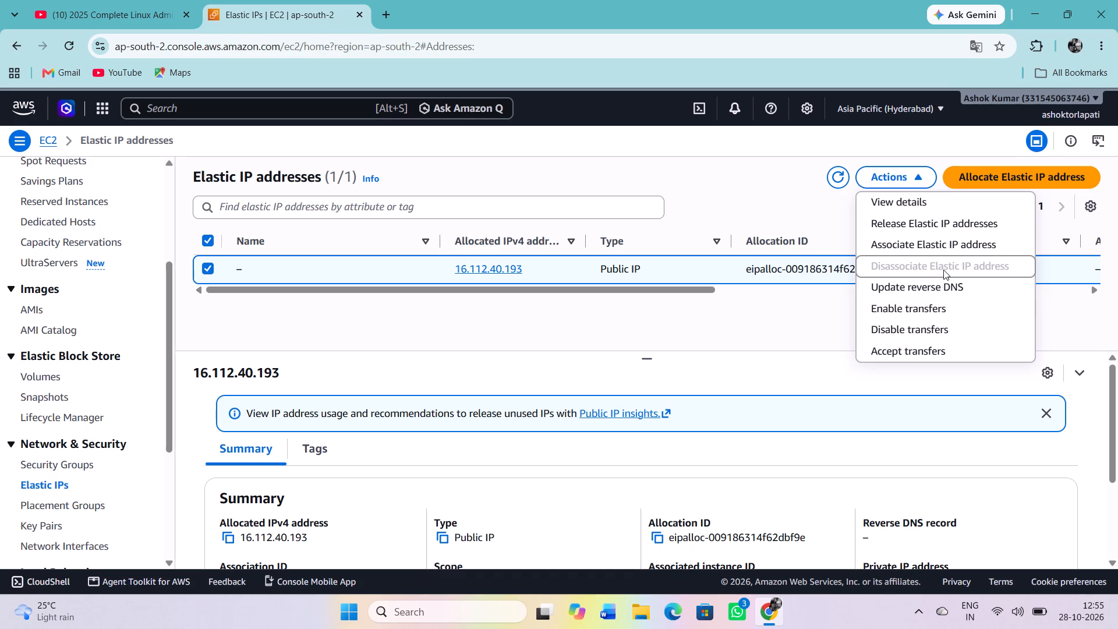
scroll(943, 270, down, 2)
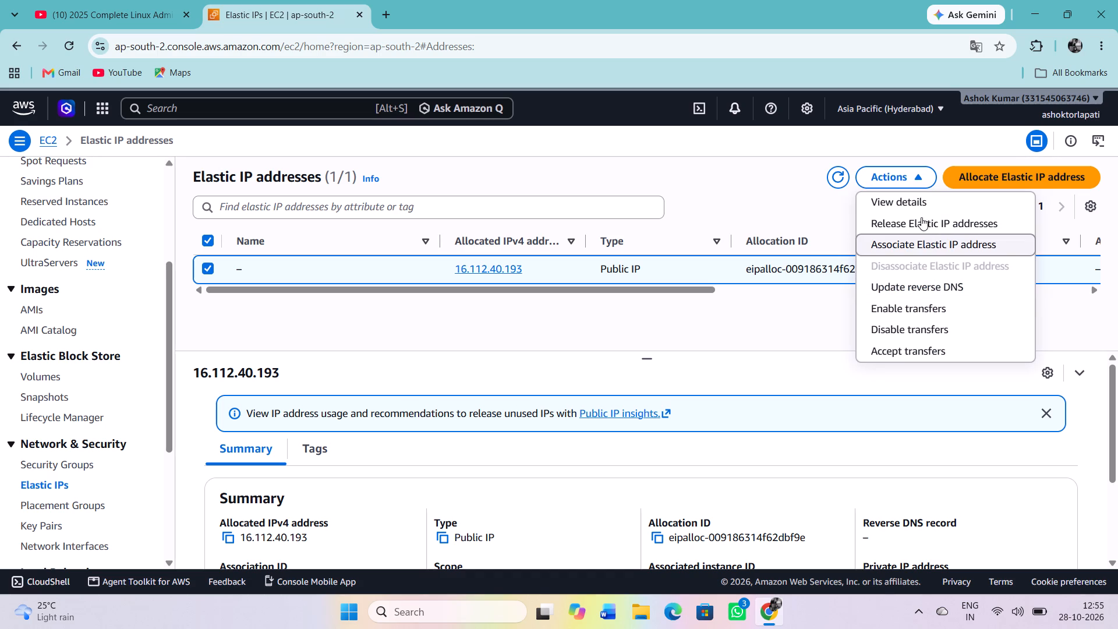
click(921, 217)
click(890, 460)
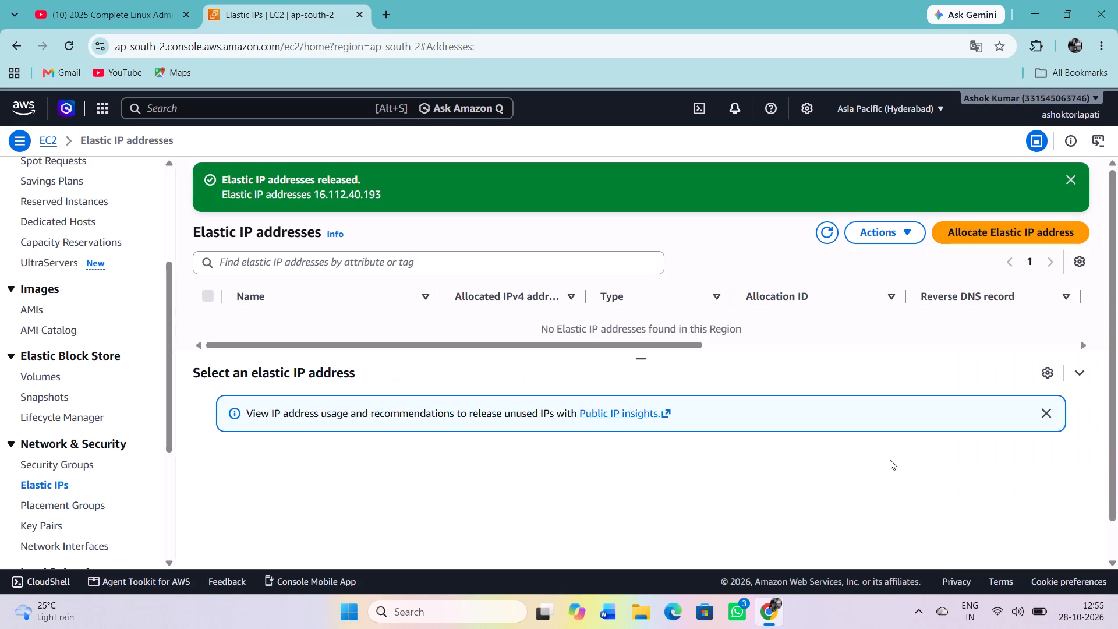
click(1070, 174)
scroll(761, 407, up, 1)
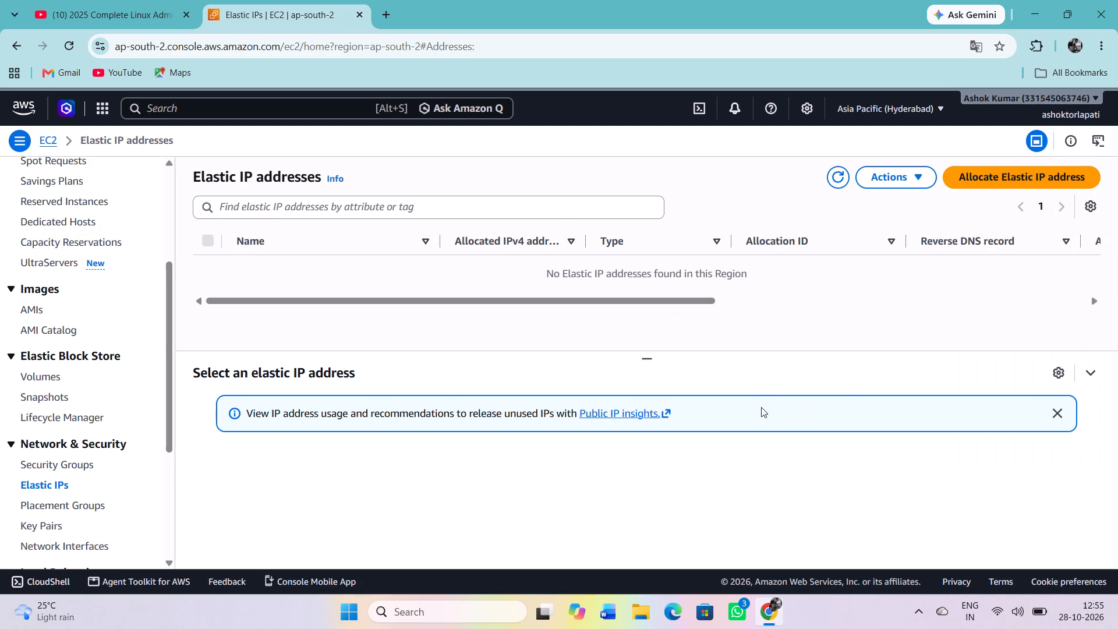
scroll(761, 407, up, 1)
click(839, 171)
Go to the Instances list and start creating an image from instance mywebsever.
scroll(101, 340, up, 3)
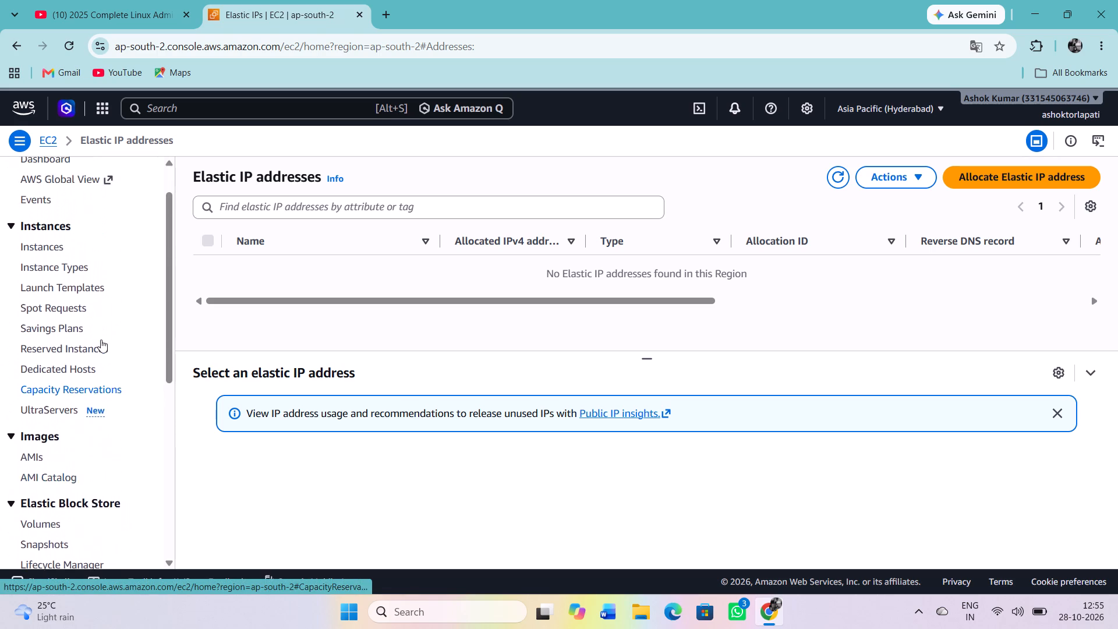
scroll(101, 340, up, 1)
click(66, 275)
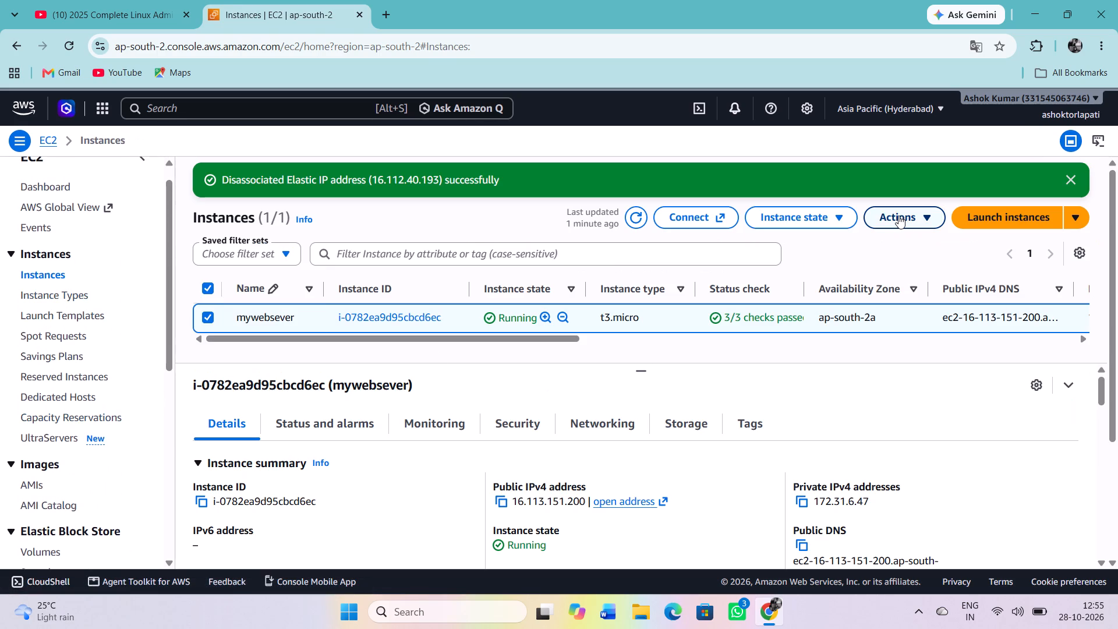
click(898, 215)
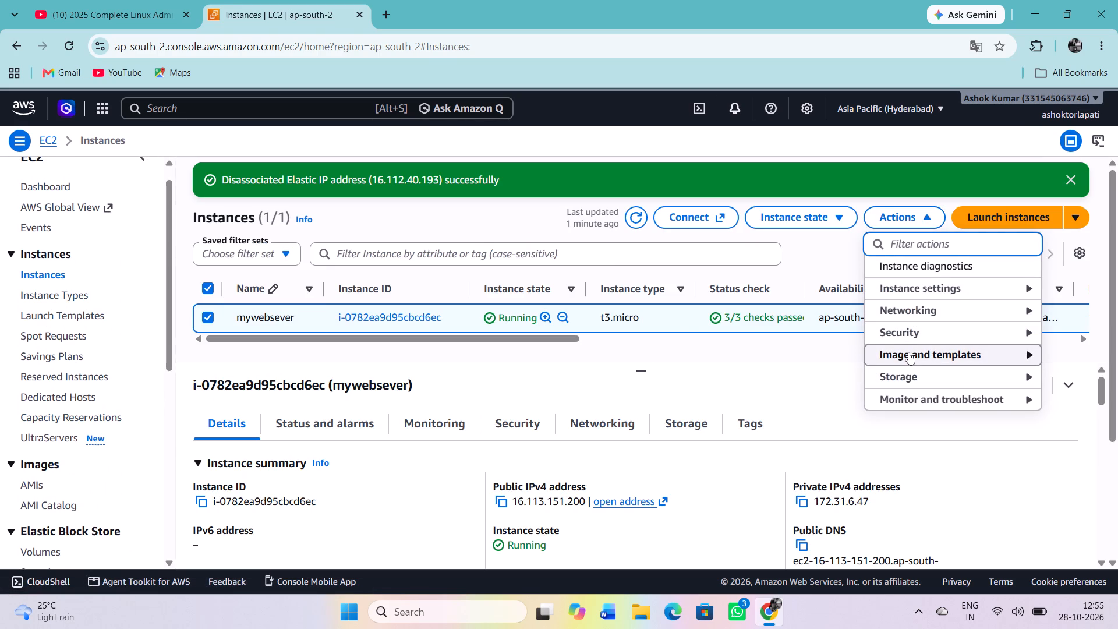
click(908, 352)
click(779, 332)
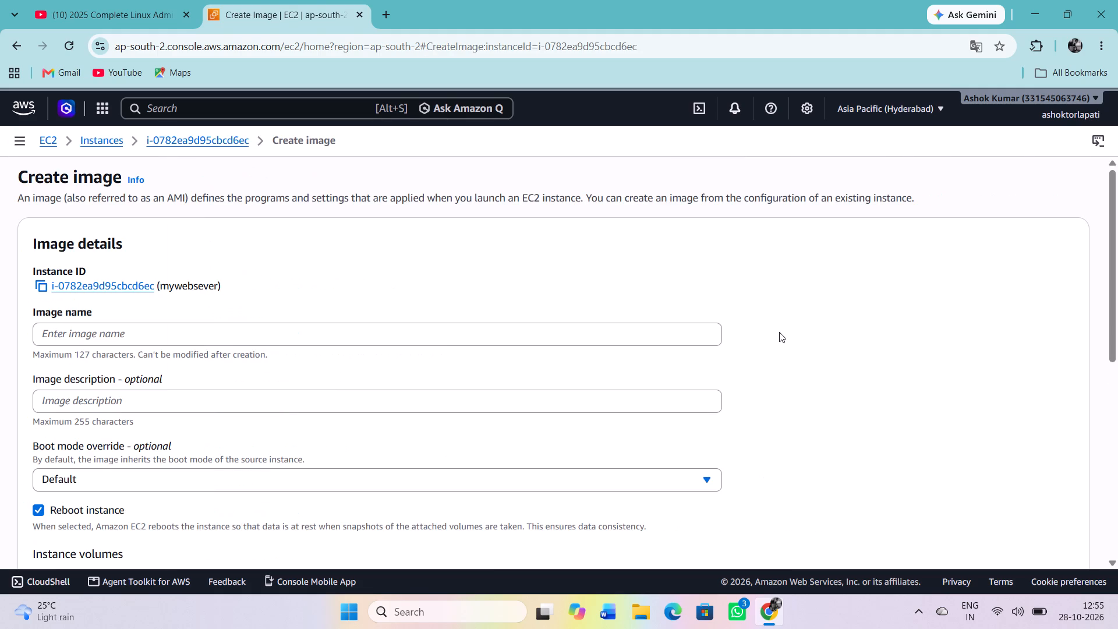
Review the image details, instance volumes and tag options on the Create image form.
scroll(543, 387, down, 3)
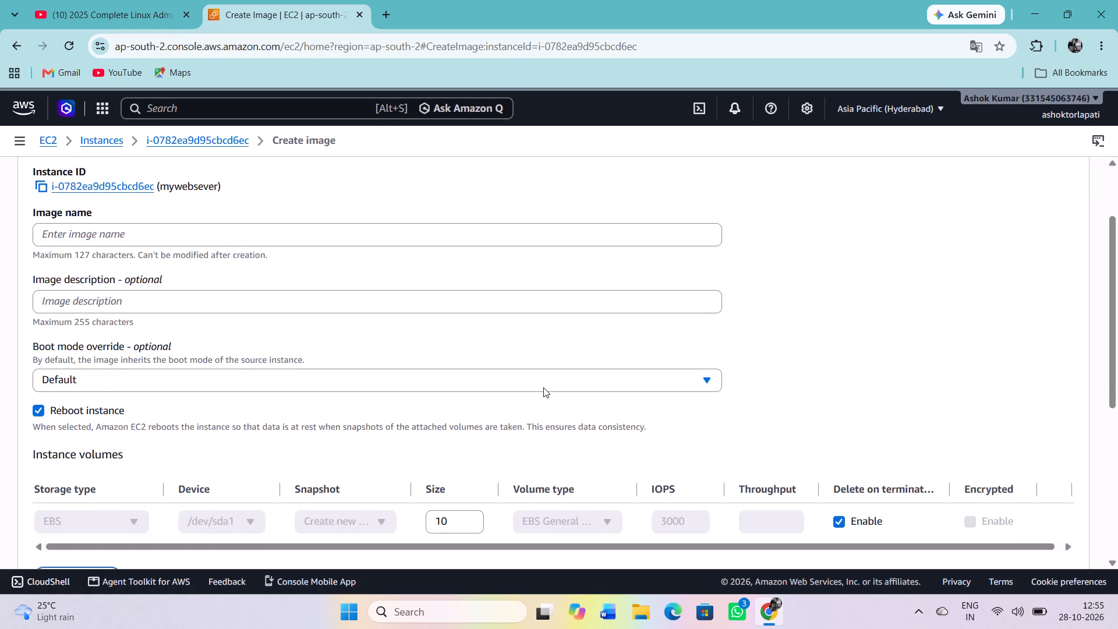
scroll(543, 387, down, 6)
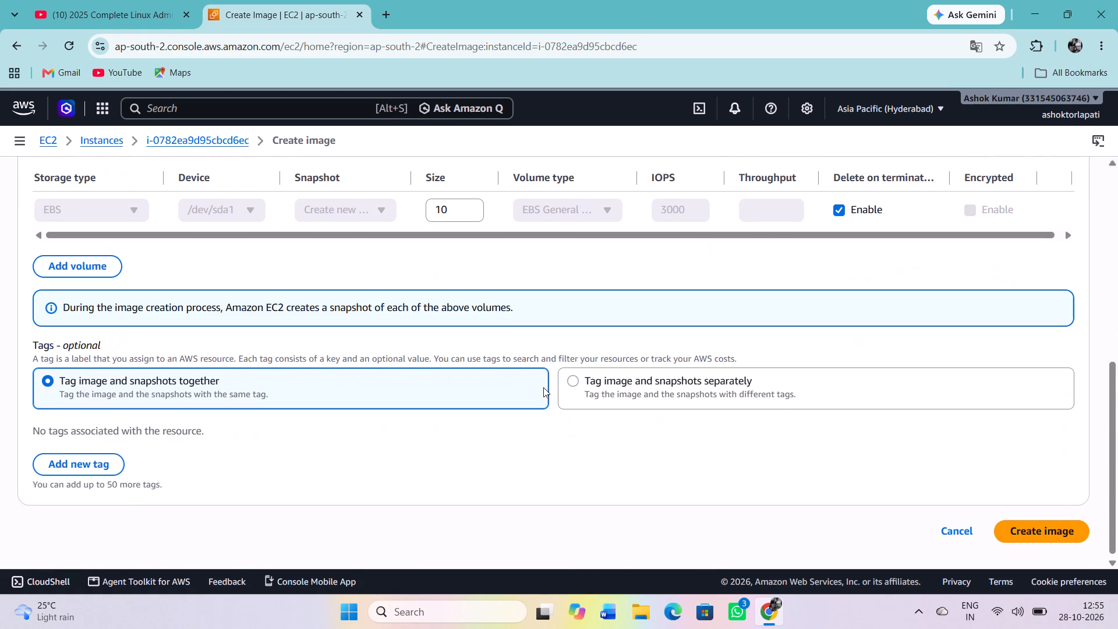
scroll(543, 387, down, 1)
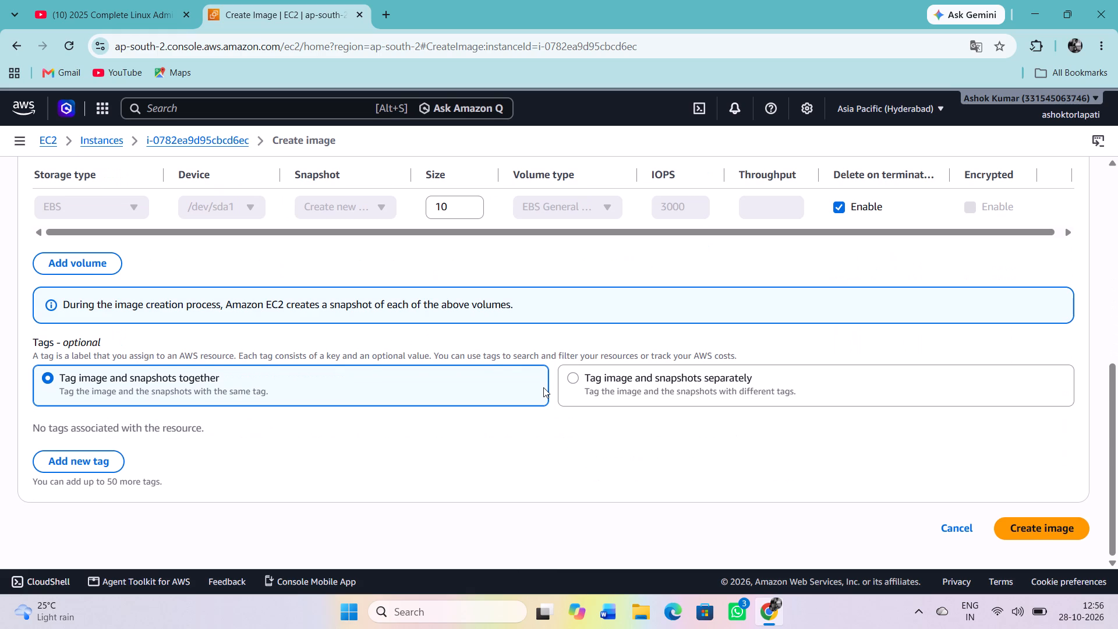
scroll(543, 387, up, 3)
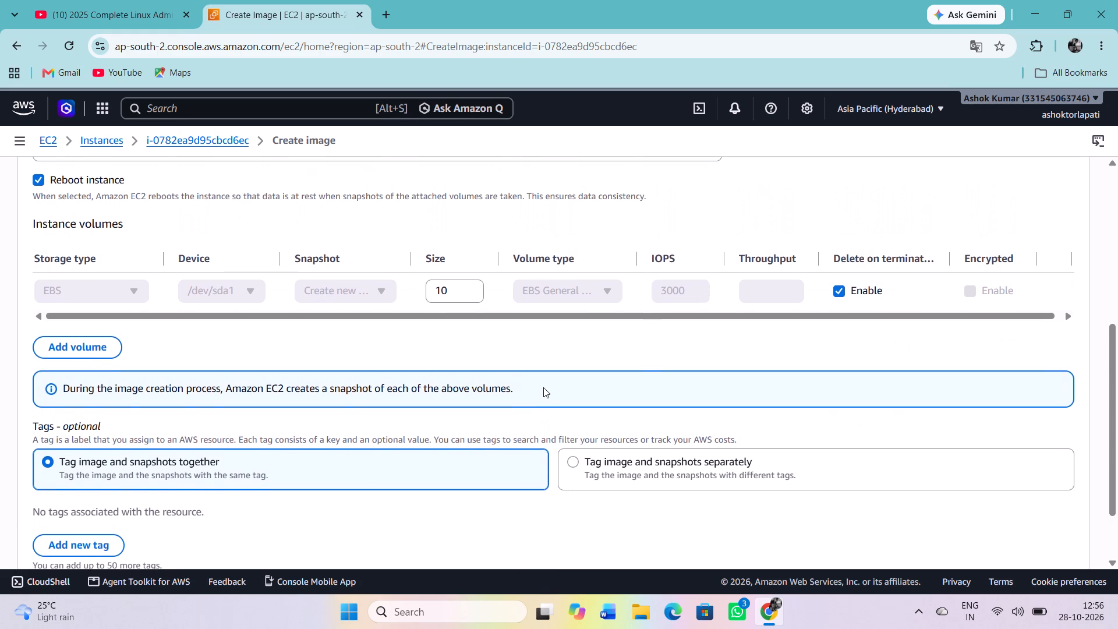
scroll(543, 387, up, 2)
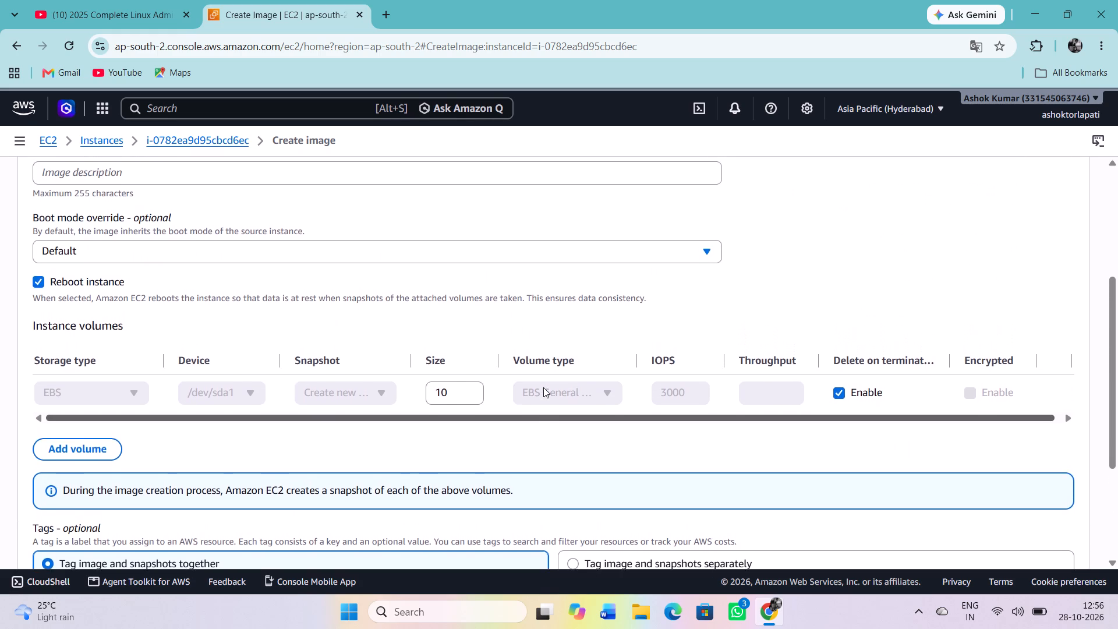
scroll(543, 387, up, 4)
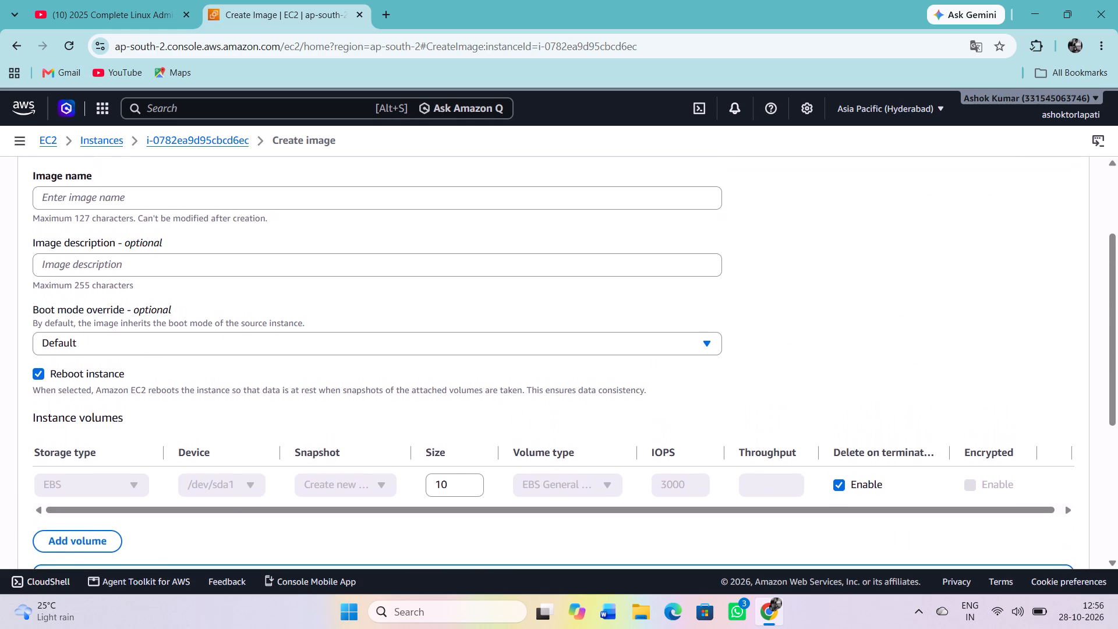
scroll(543, 387, up, 2)
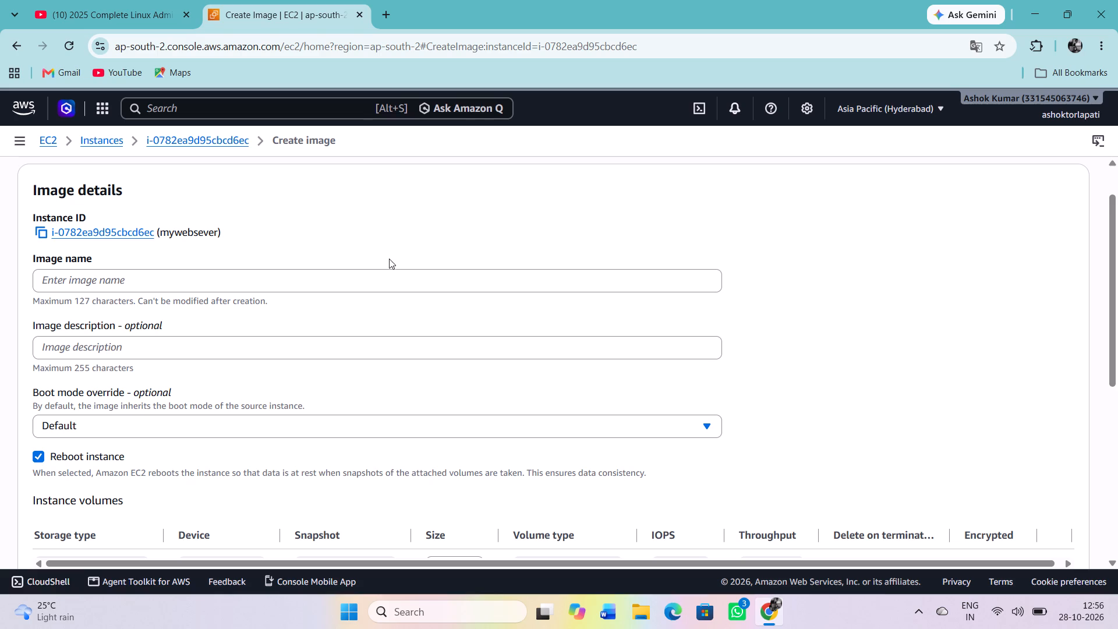
Name the new image copyofmyec2.
click(370, 281)
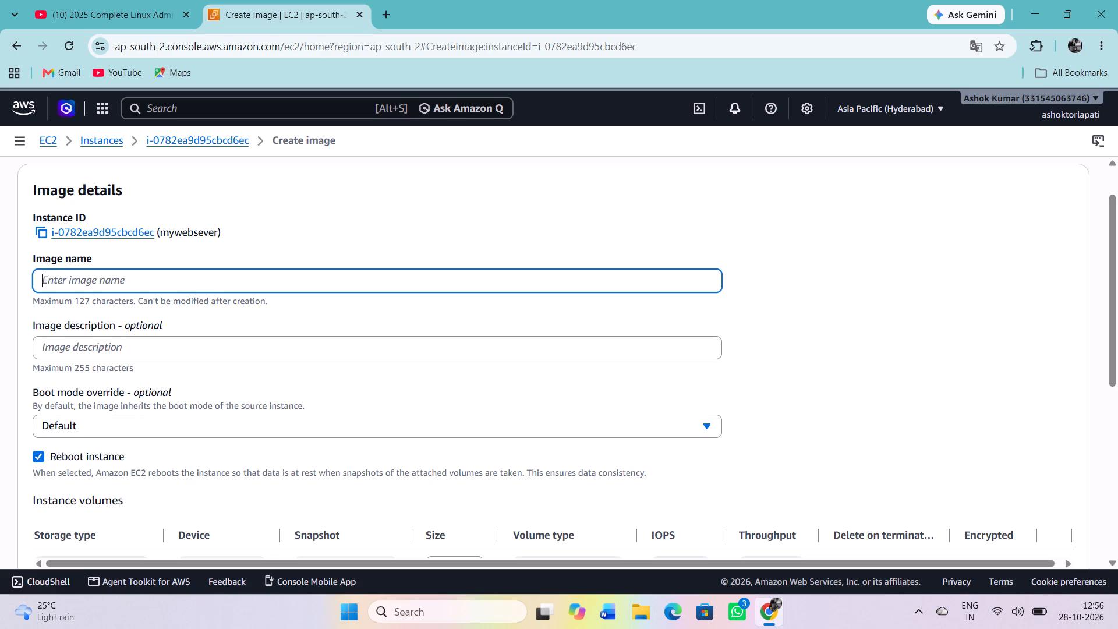
text(copy)
text(ofc)
key(BackSpace)
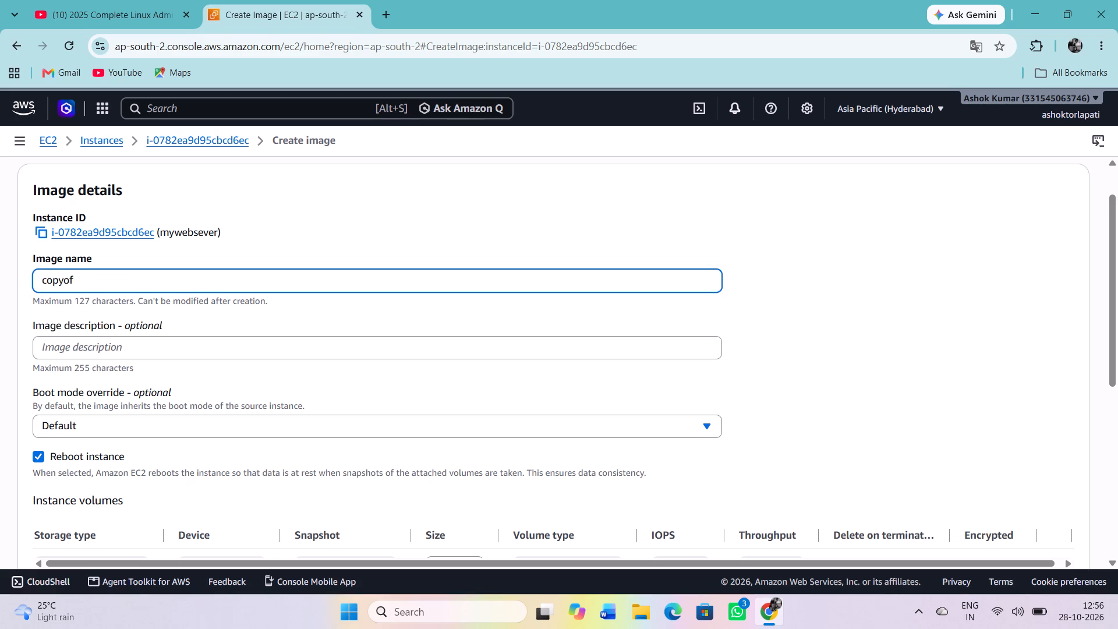
text(my)
text(ec2)
Create the image with the Default boot mode, keeping the image and snapshots tagged together.
scroll(211, 342, down, 1)
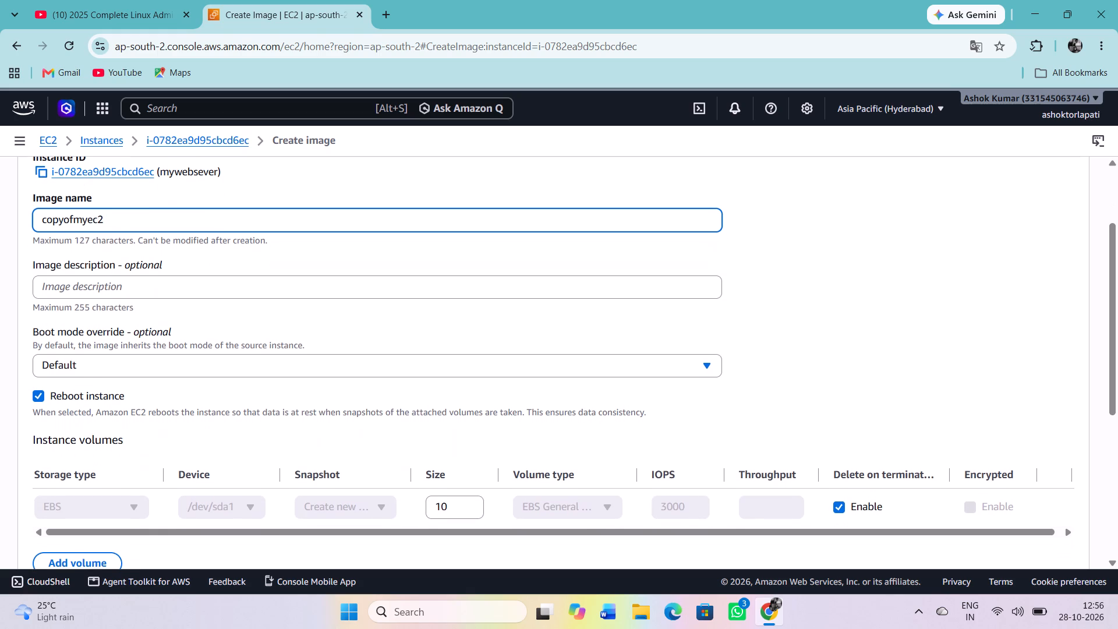
click(191, 365)
click(191, 365)
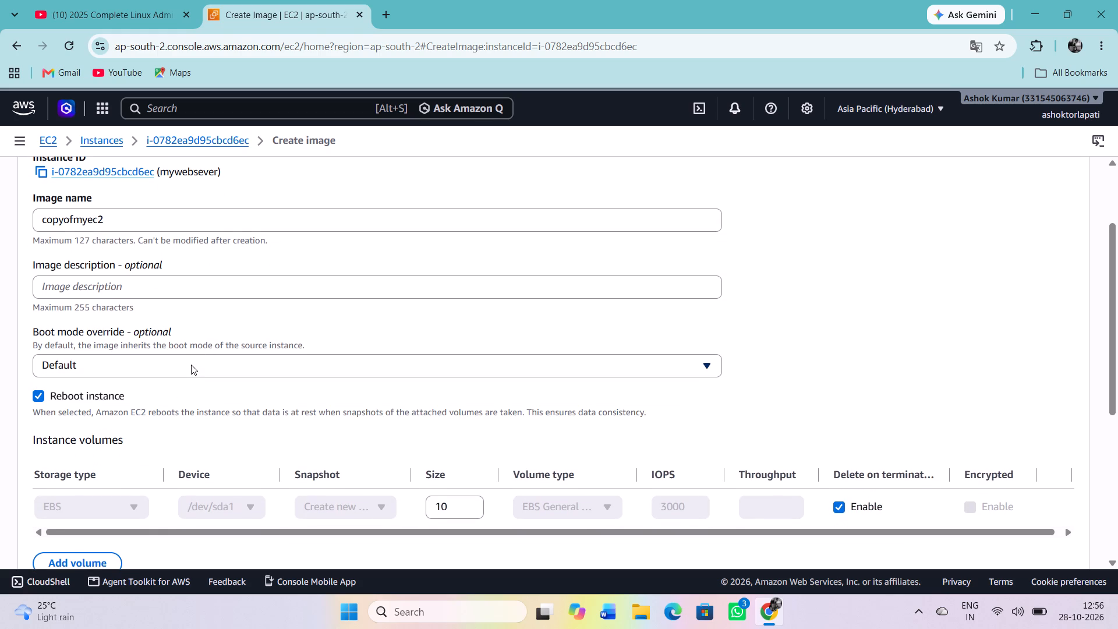
scroll(191, 365, down, 5)
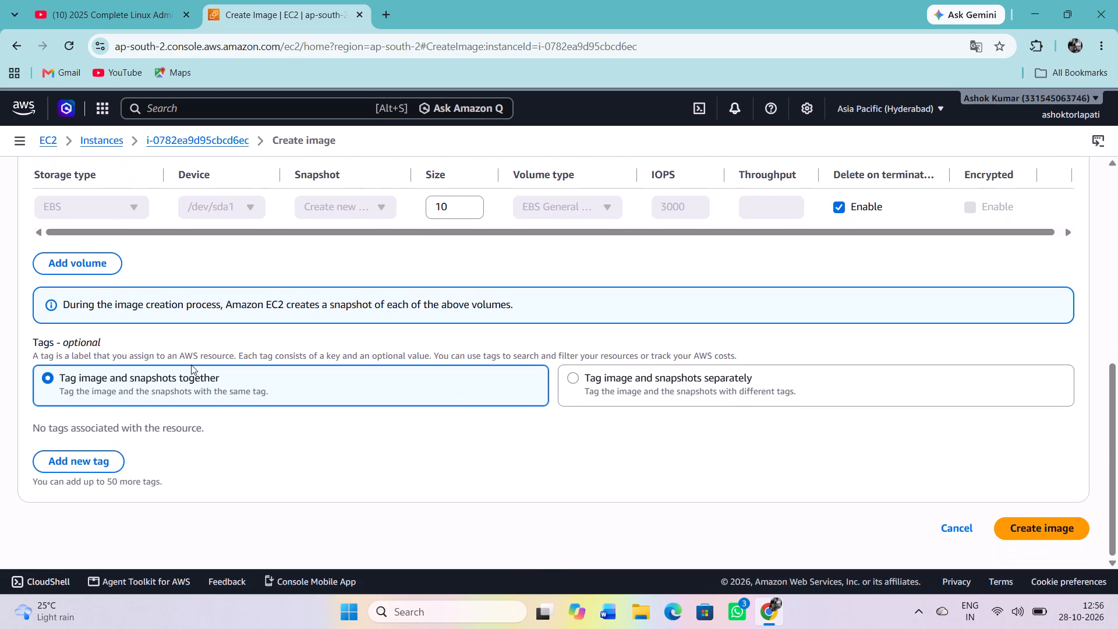
scroll(191, 365, down, 1)
click(670, 394)
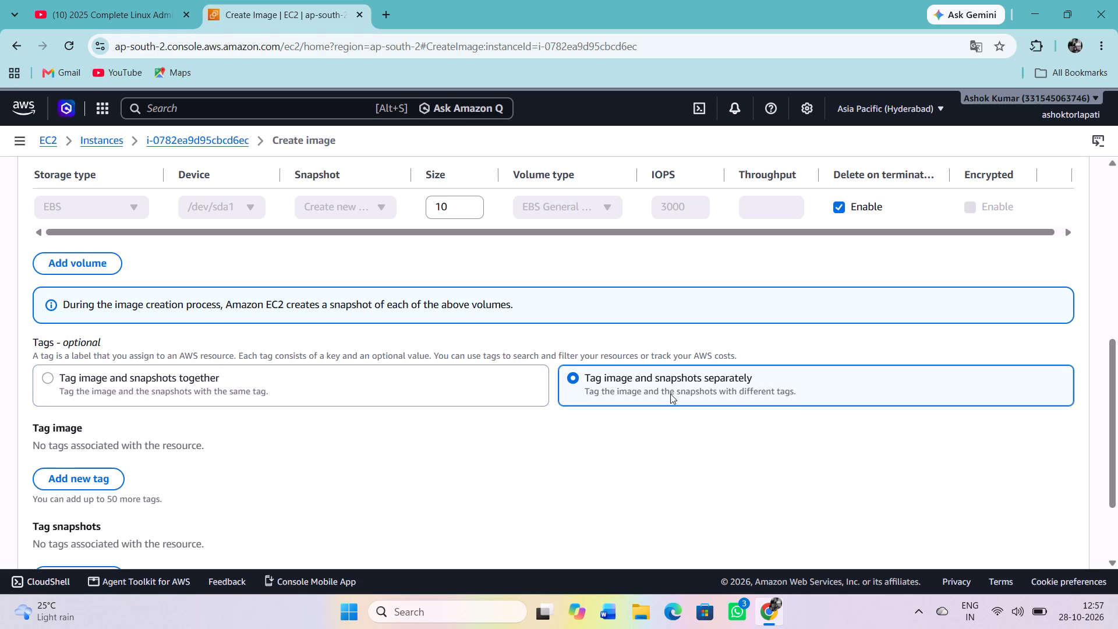
scroll(670, 394, down, 1)
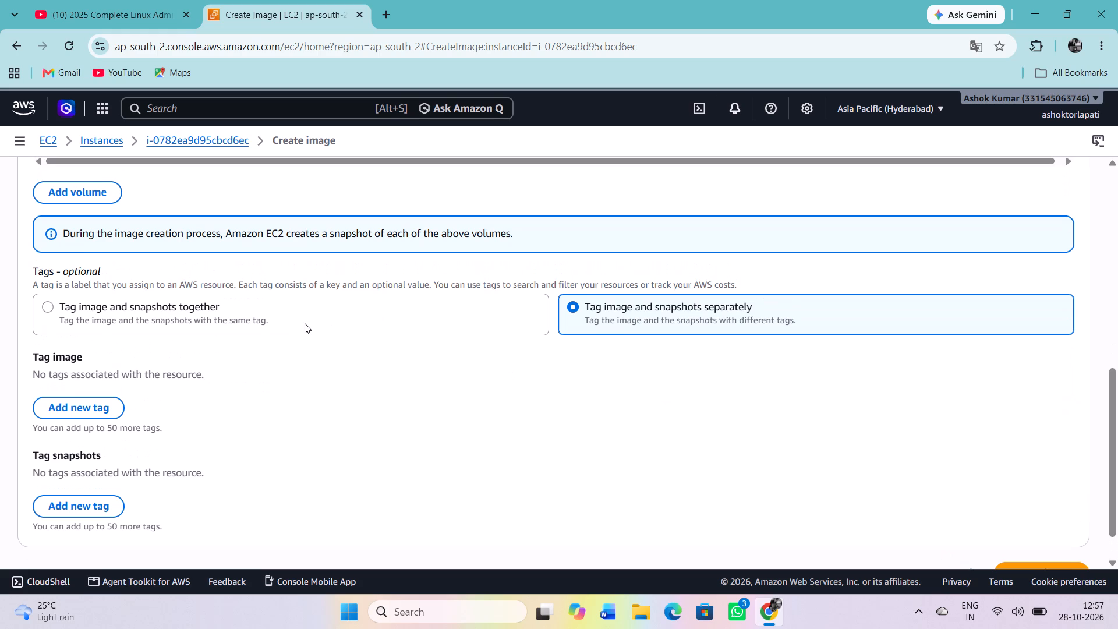
click(305, 323)
scroll(488, 391, down, 1)
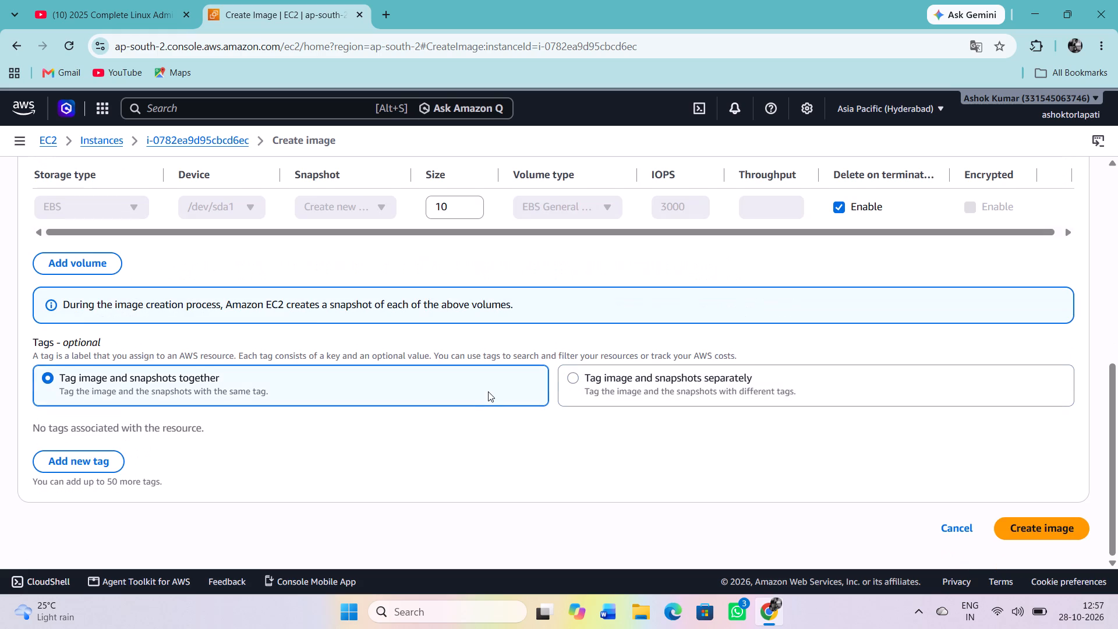
scroll(488, 391, down, 1)
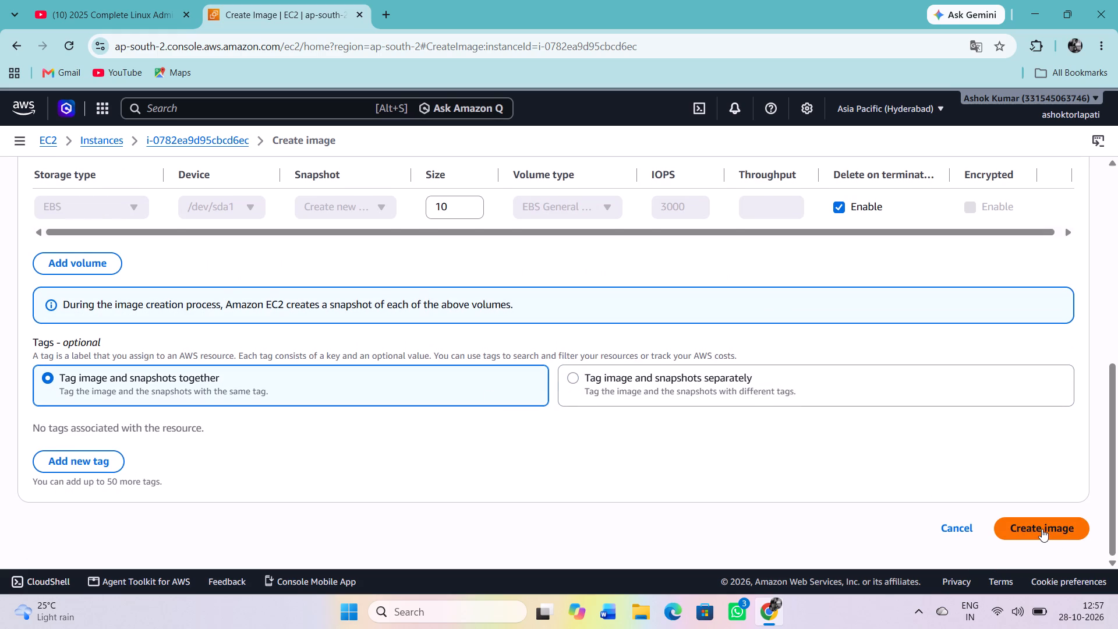
click(1042, 529)
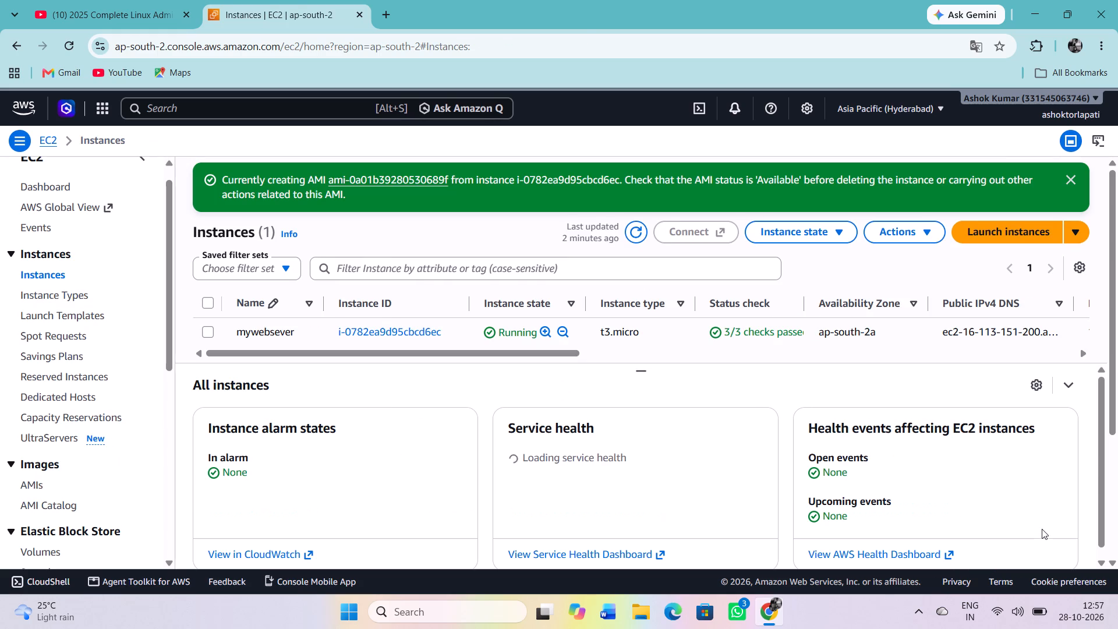
Open the details of AMI copyofmyec2 under Images and examine its summary, sharing permissions and available actions.
click(206, 306)
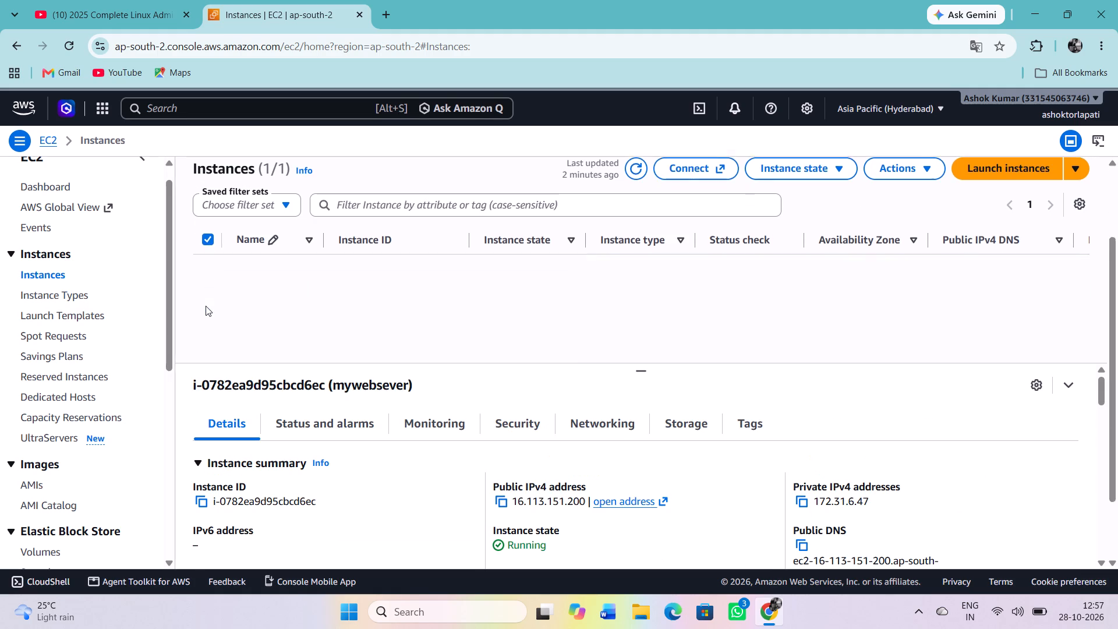
click(42, 480)
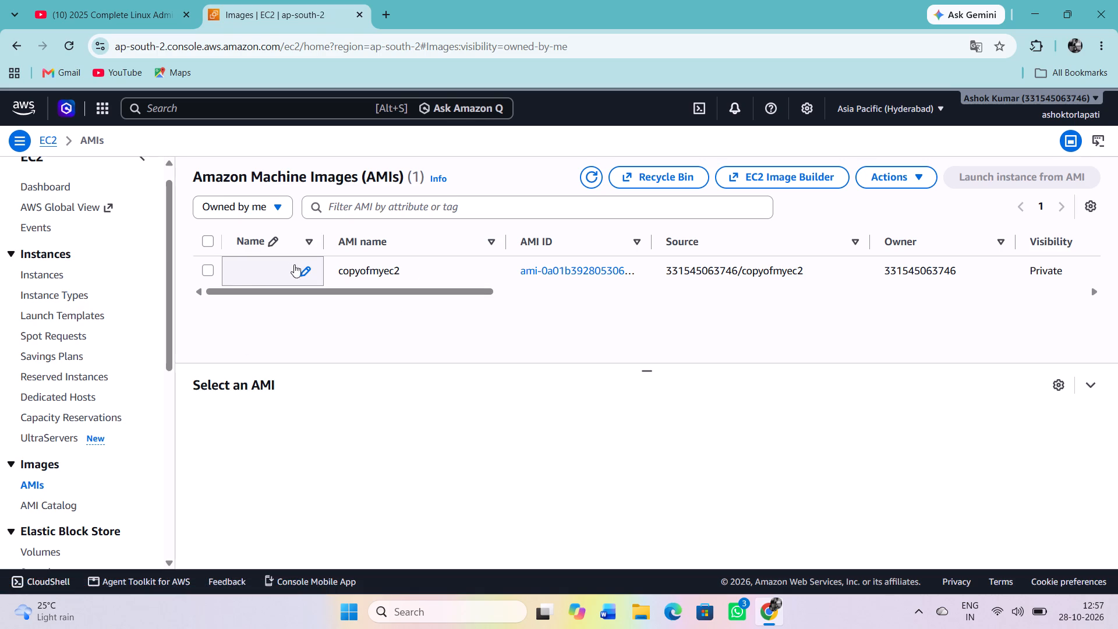
click(206, 268)
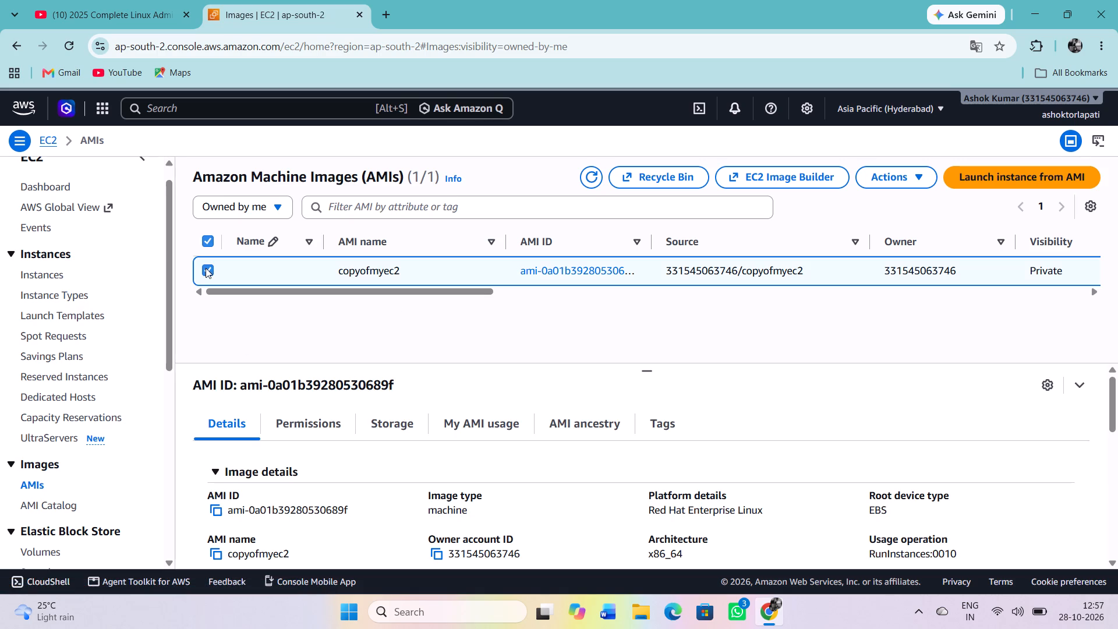
click(549, 266)
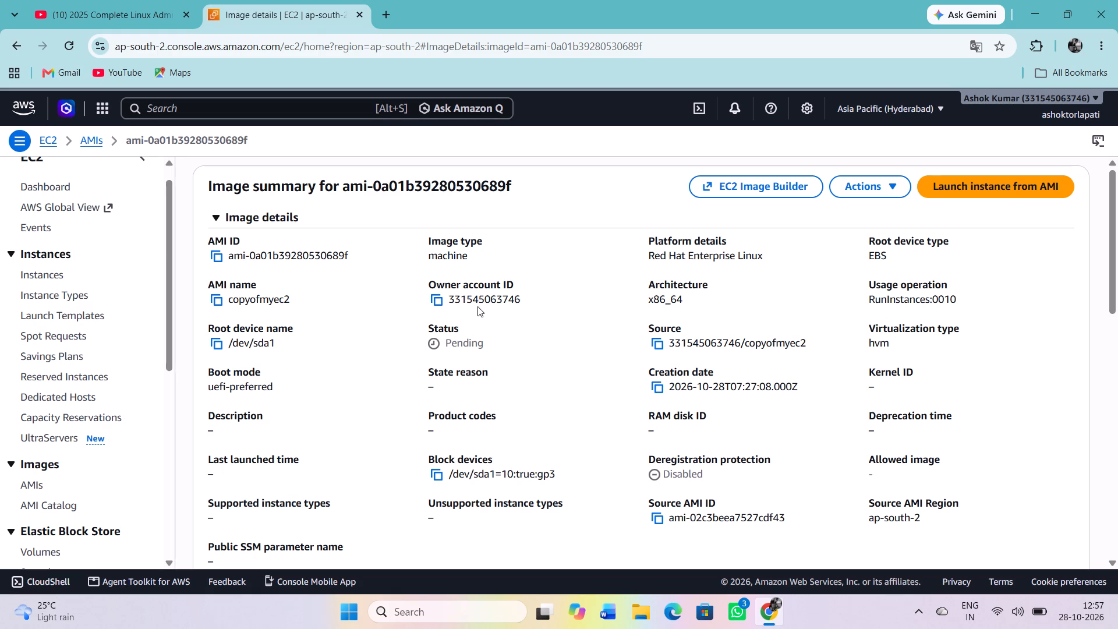
scroll(572, 347, down, 5)
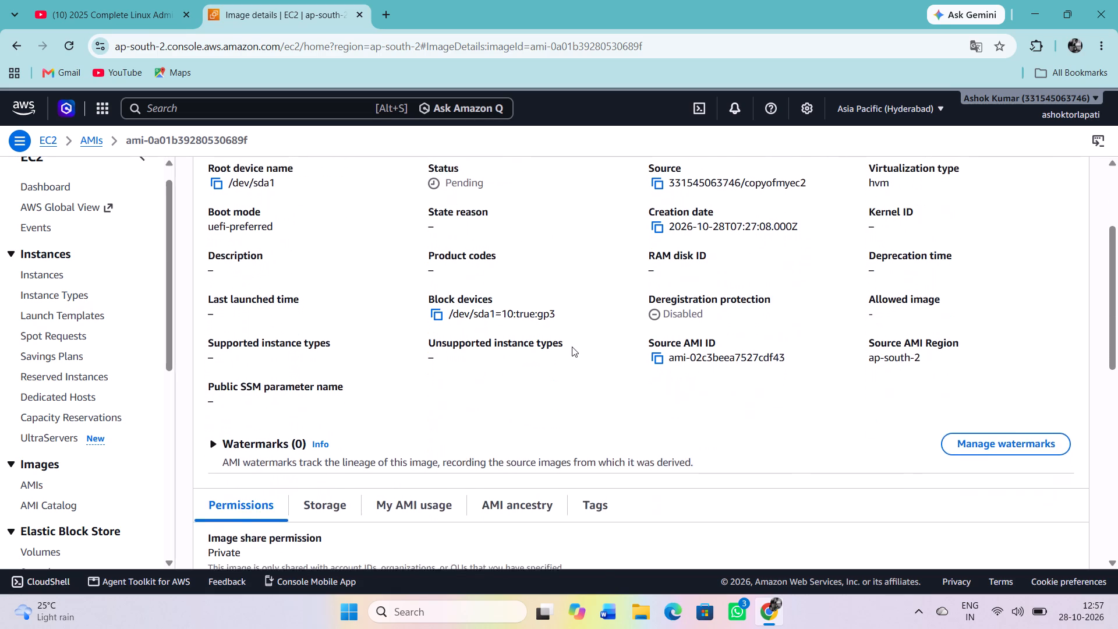
scroll(572, 347, down, 7)
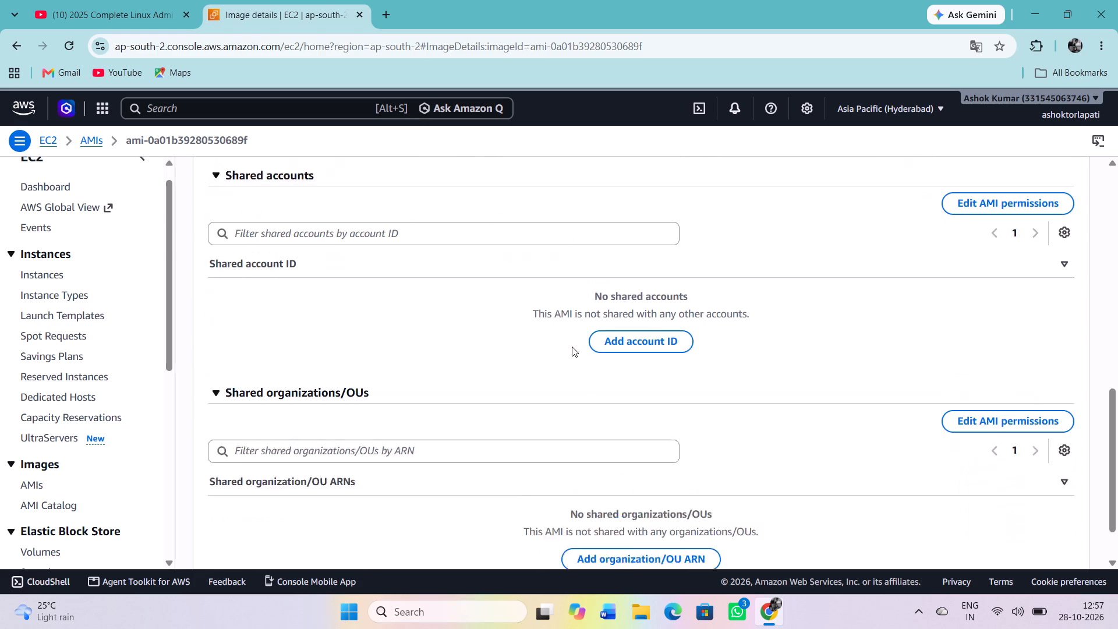
scroll(572, 347, down, 3)
scroll(572, 347, up, 8)
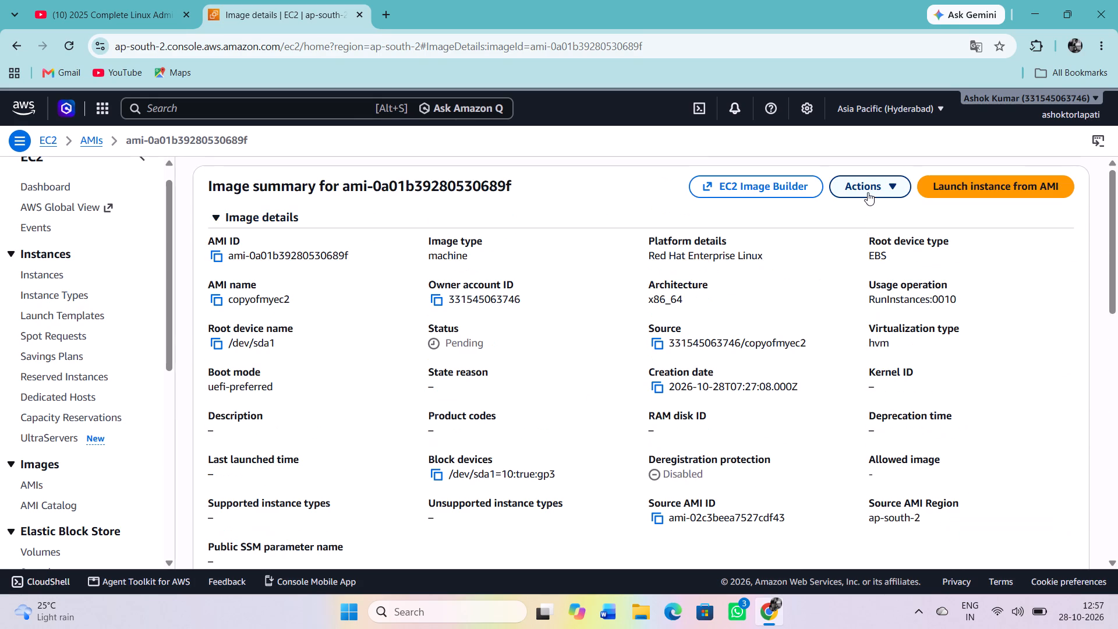
click(868, 192)
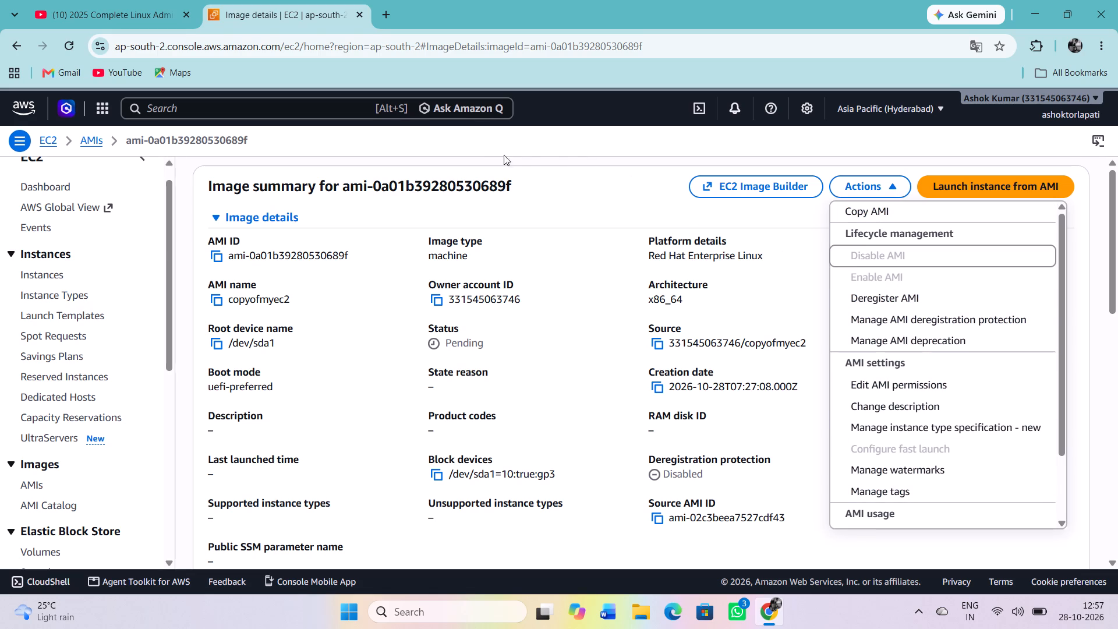
Return to the AMIs list and refresh it to check on image copyofmyec2.
click(87, 136)
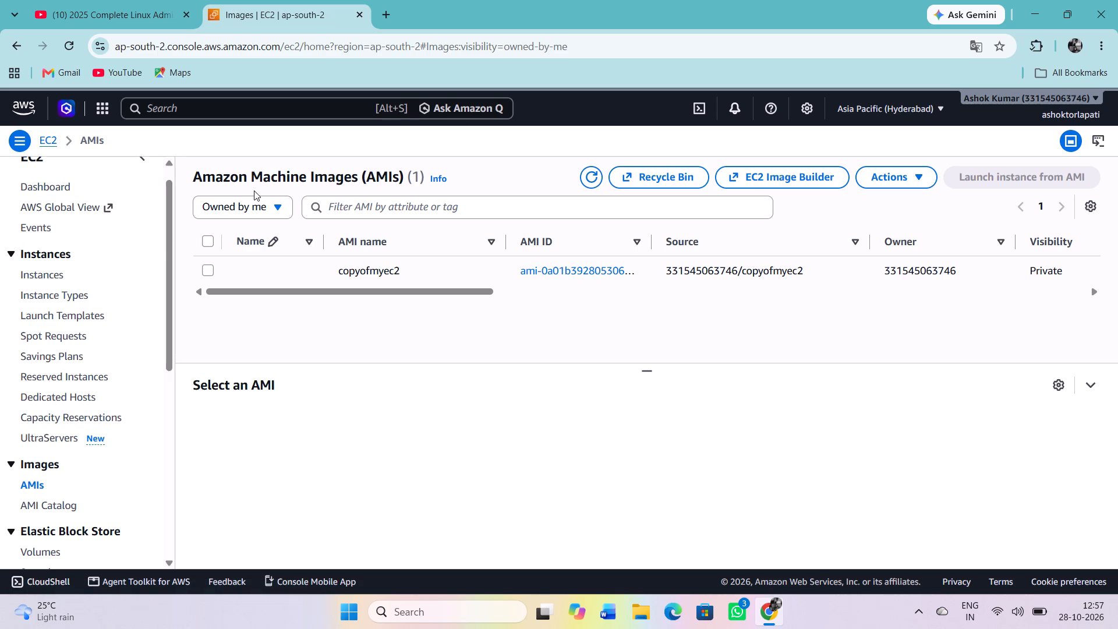
click(593, 181)
Refresh the AMIs list and check the Status column for image copyofmyec2.
scroll(710, 262, left, 8)
click(586, 179)
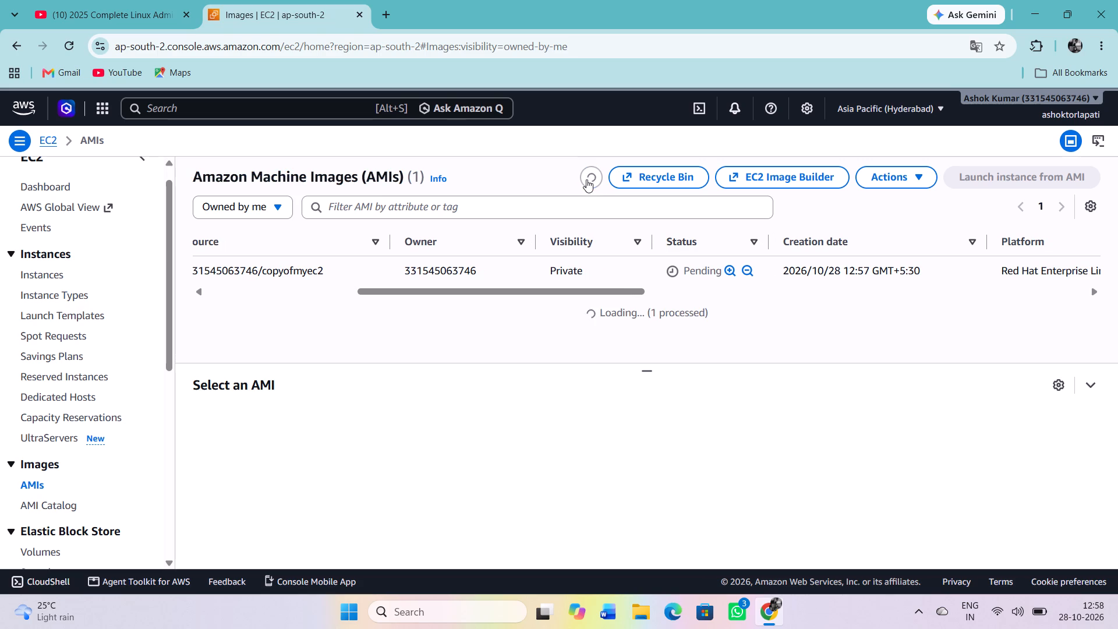
scroll(465, 249, right, 6)
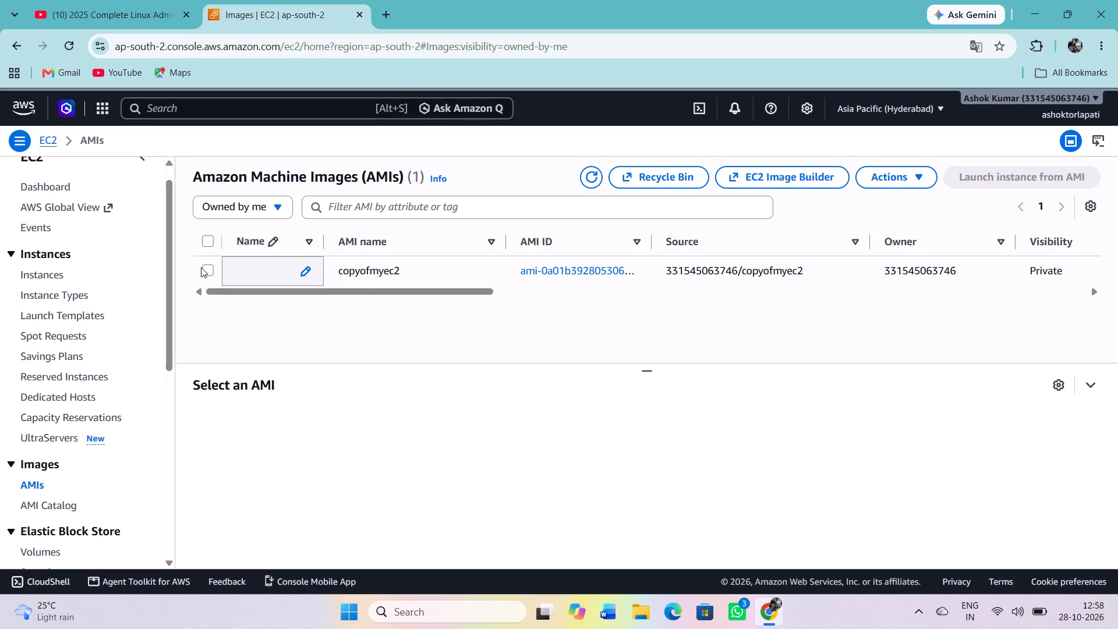
Select AMI copyofmyec2 and refresh the list repeatedly, checking the image's status in its row and in its image details.
click(203, 268)
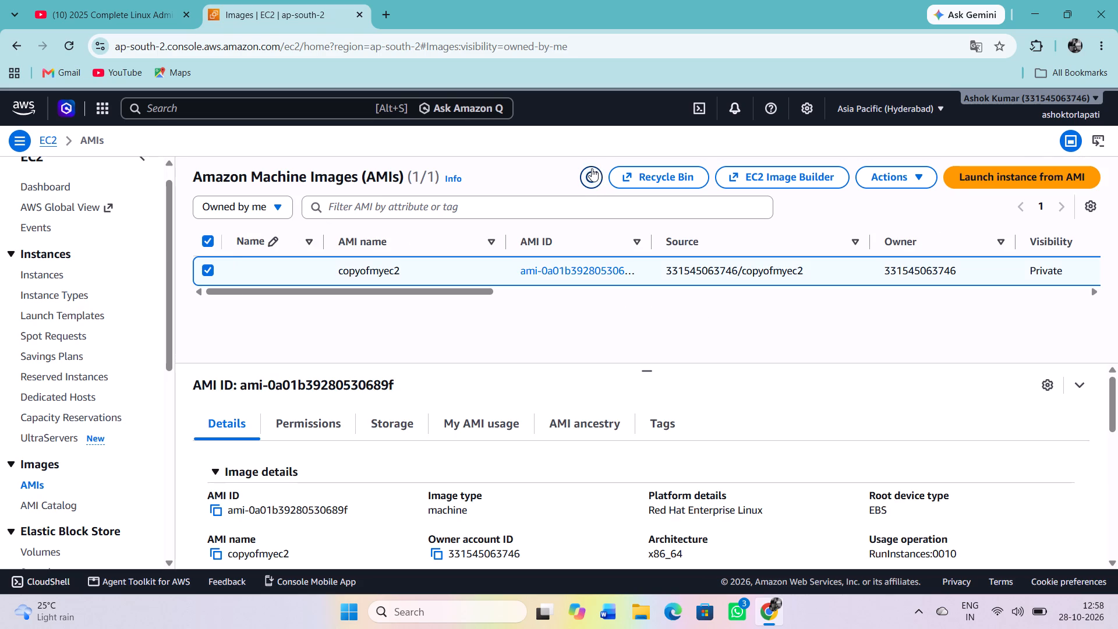
click(592, 168)
scroll(792, 258, left, 6)
scroll(792, 258, right, 1)
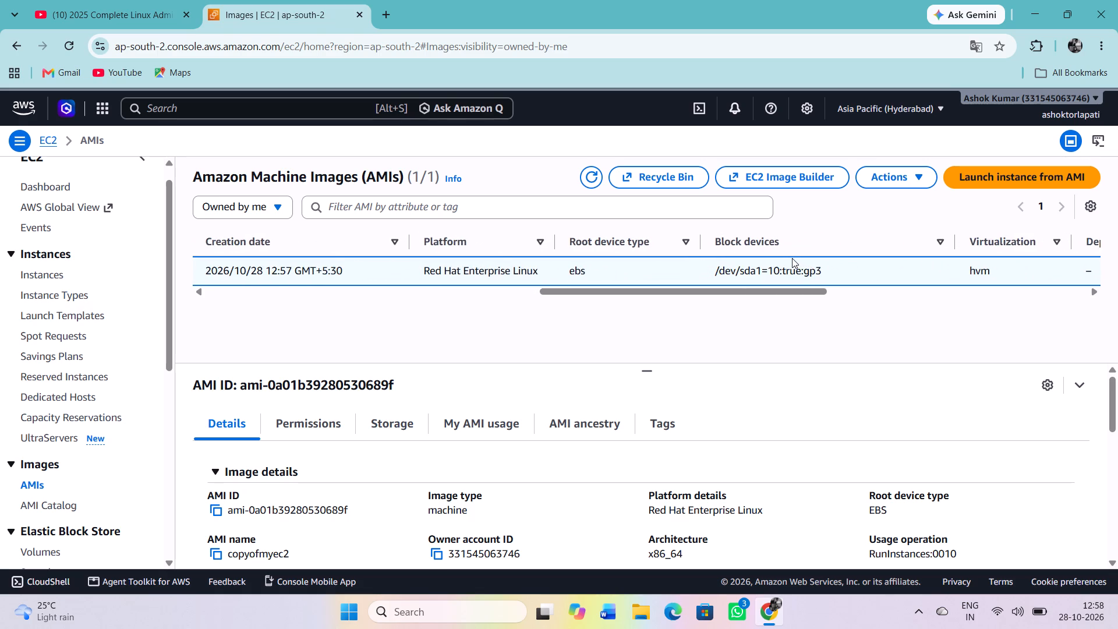
scroll(792, 258, right, 3)
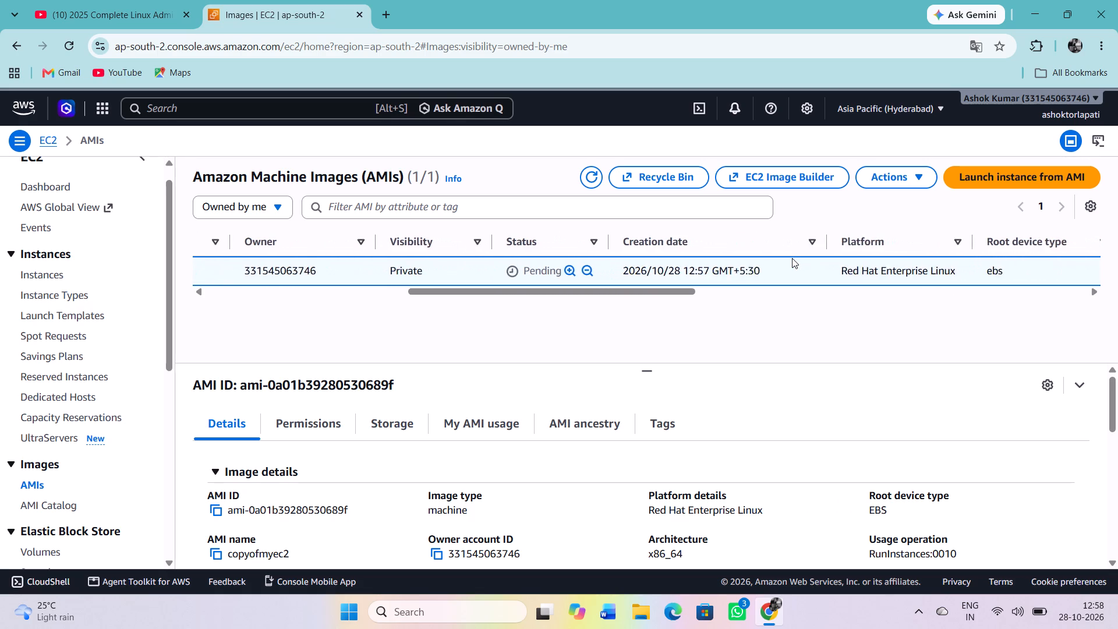
click(588, 185)
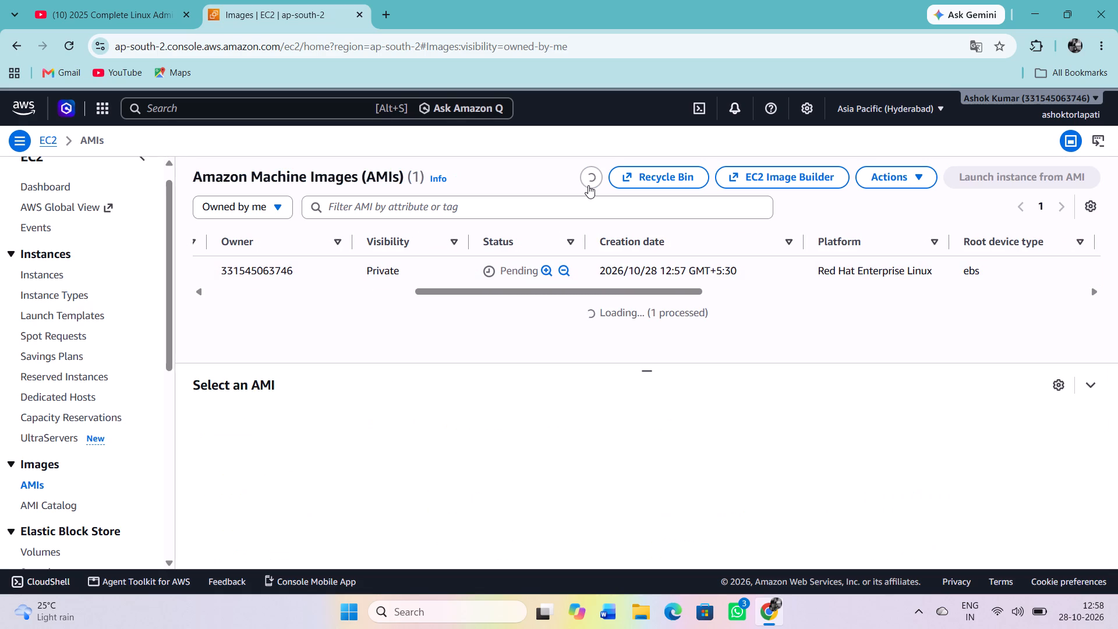
click(588, 185)
click(588, 185)
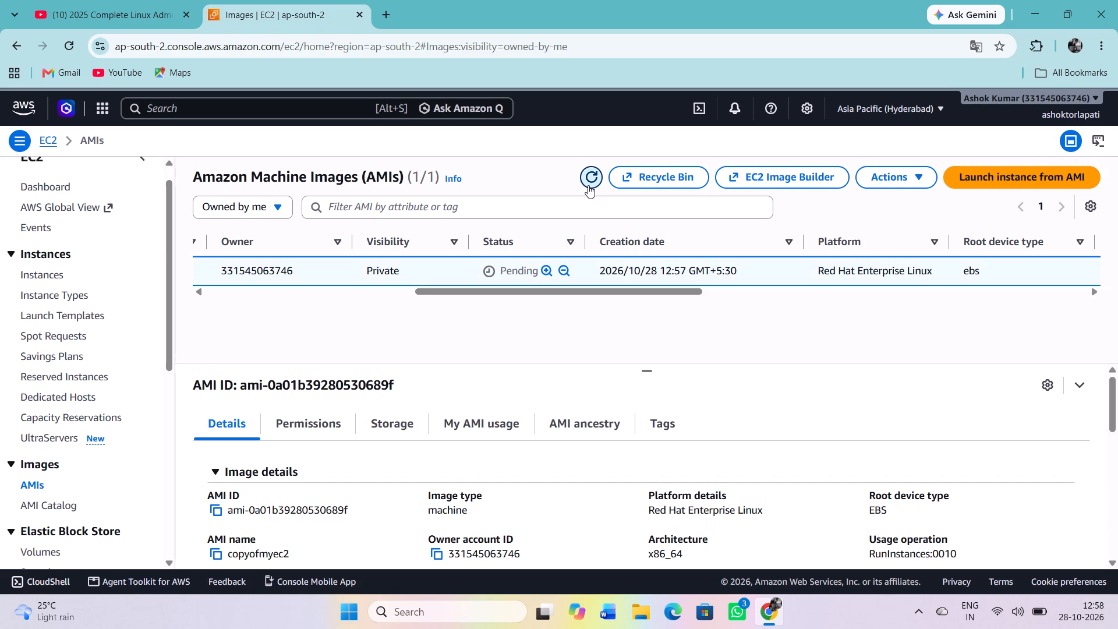
scroll(560, 436, down, 1)
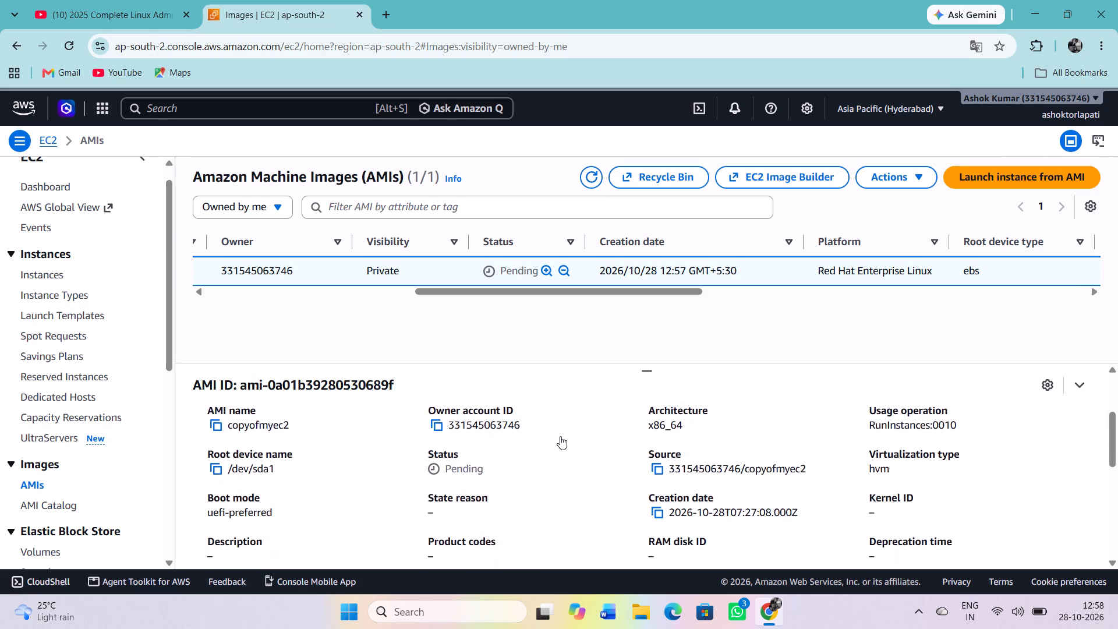
scroll(560, 436, down, 1)
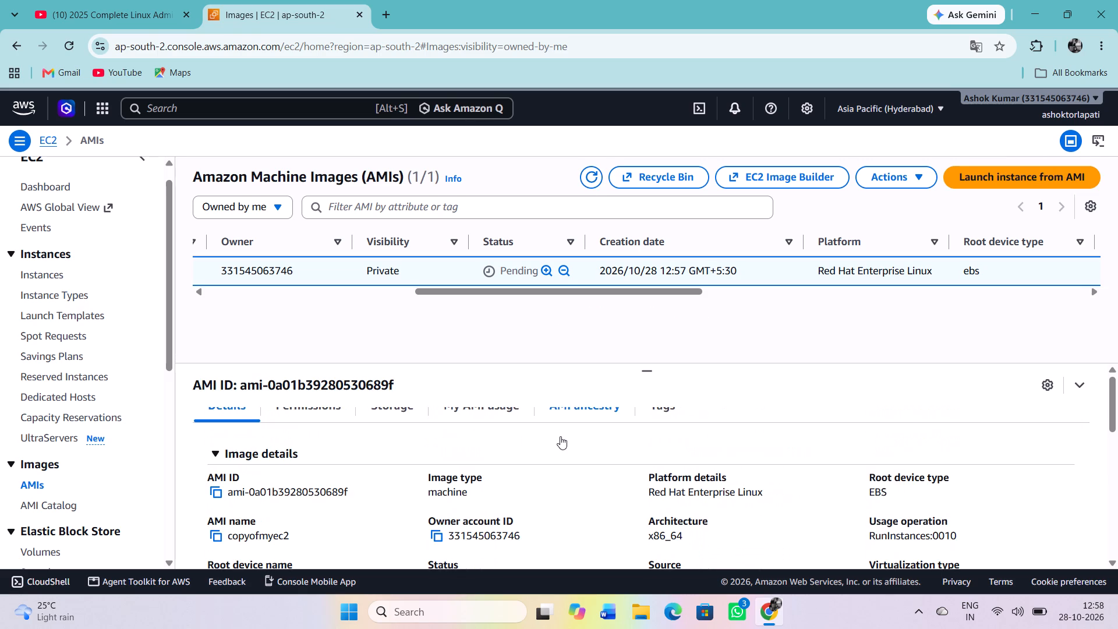
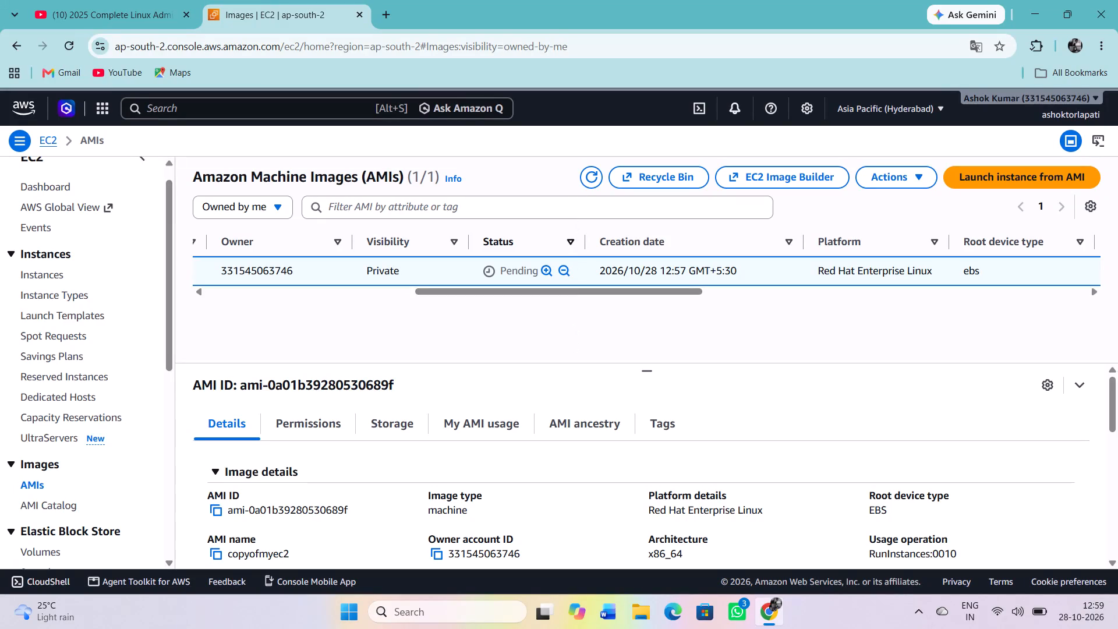
Refresh the AMIs list again and check the Status column for image copyofmyec2.
click(586, 177)
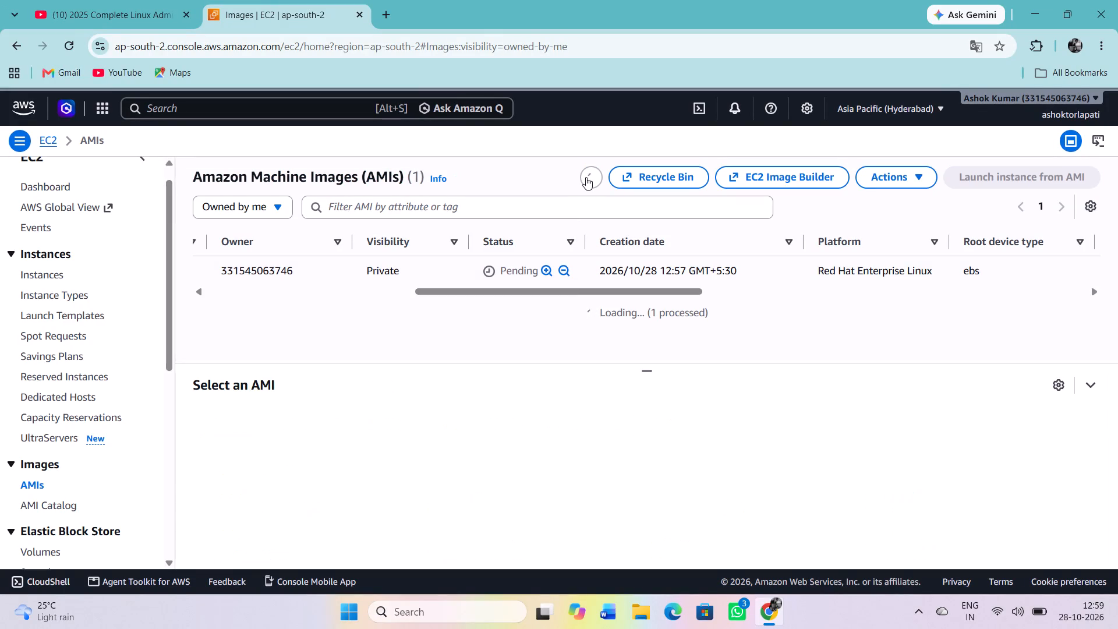
click(586, 177)
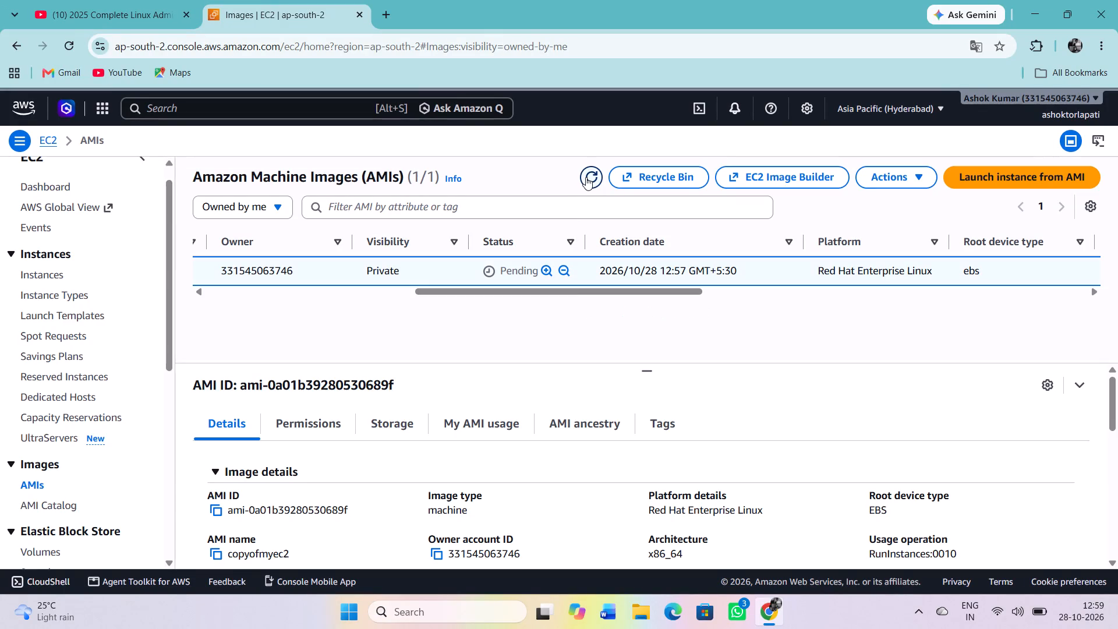
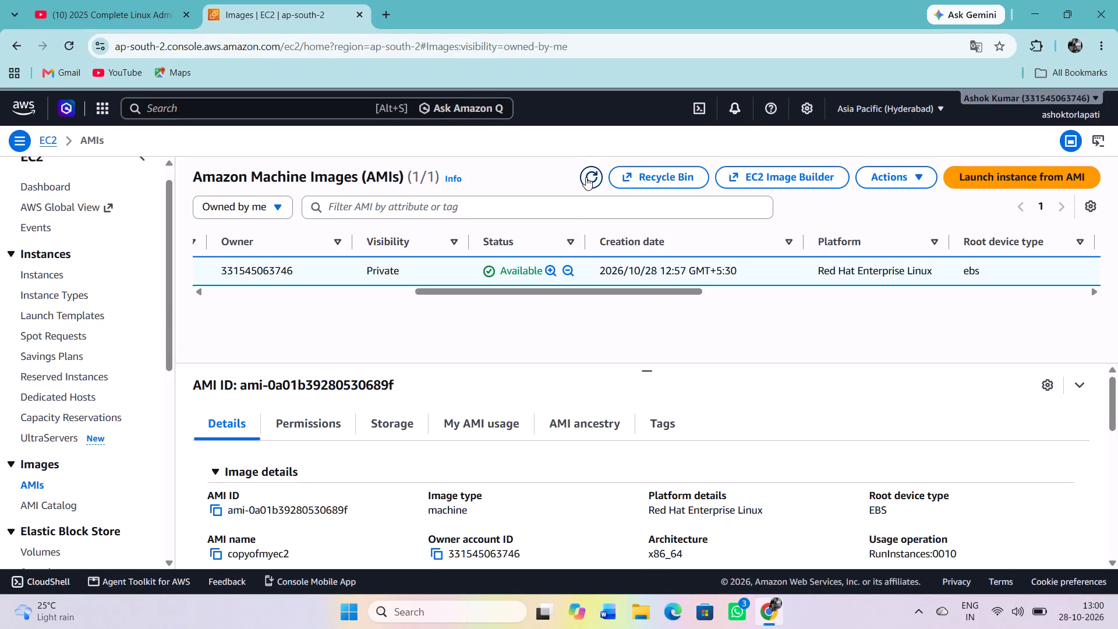
Examine the image details of AMI copyofmyec2, from its name and status down to the source AMI and watermarks.
scroll(493, 498, down, 1)
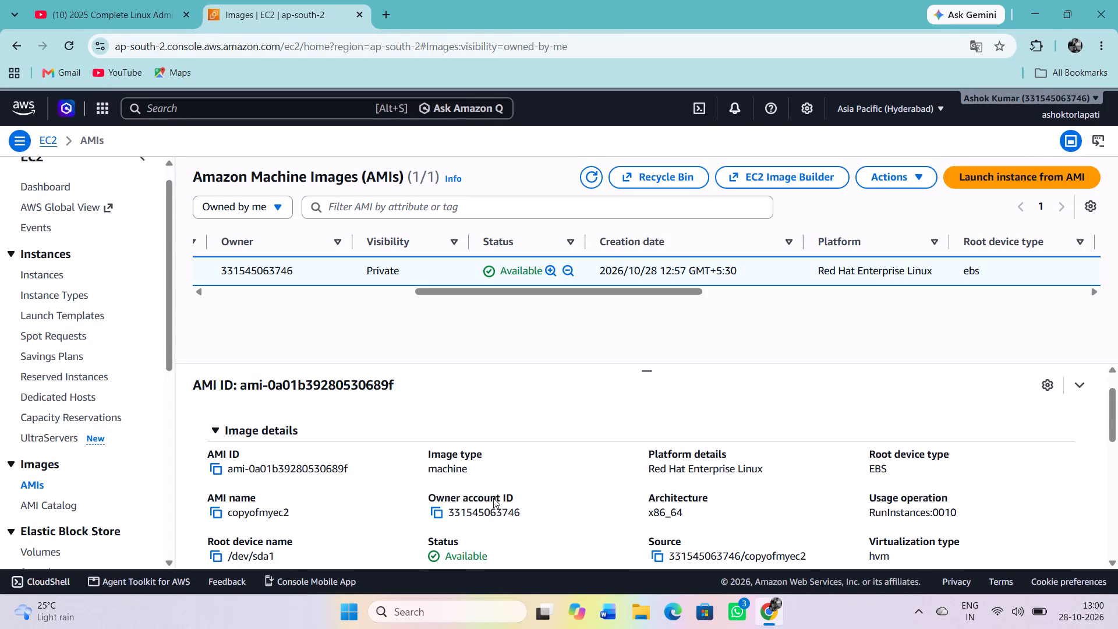
scroll(493, 498, down, 1)
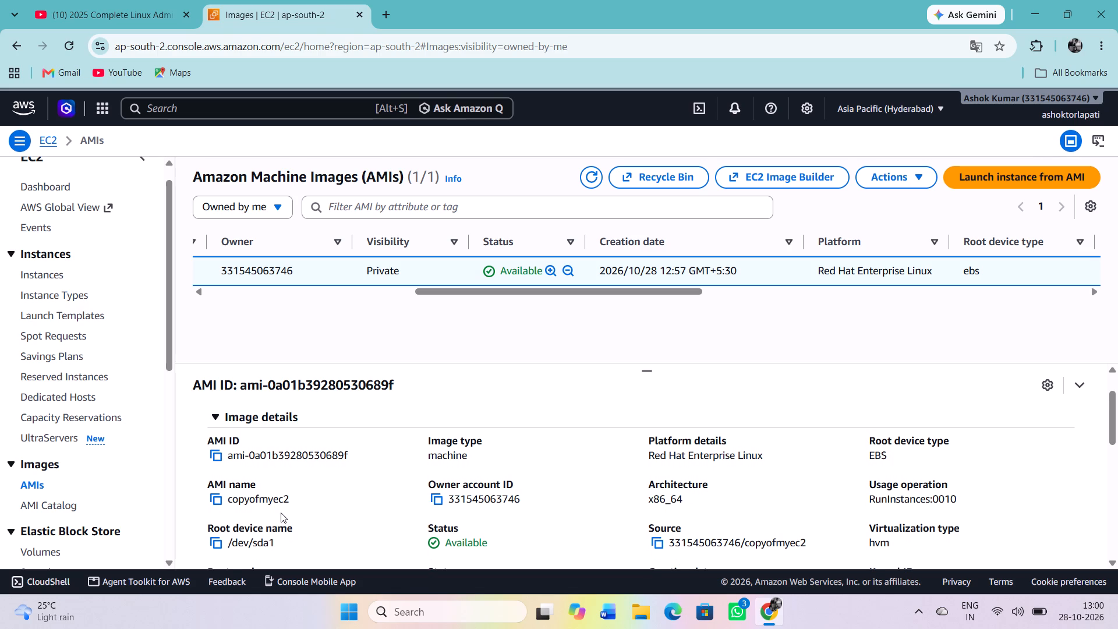
scroll(281, 513, down, 1)
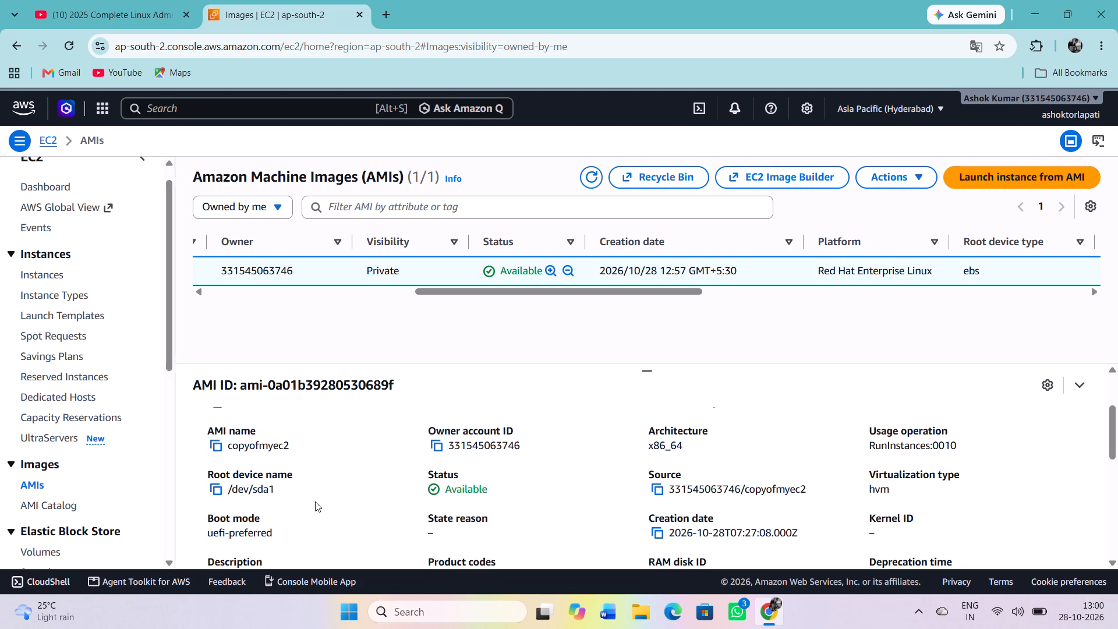
scroll(706, 504, down, 4)
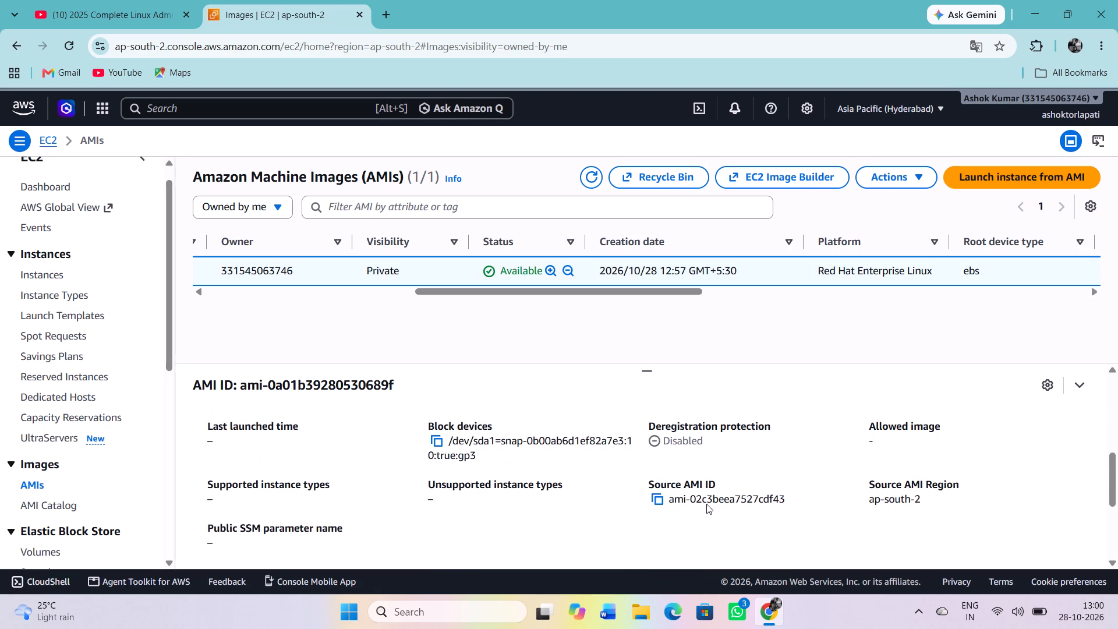
scroll(706, 504, down, 1)
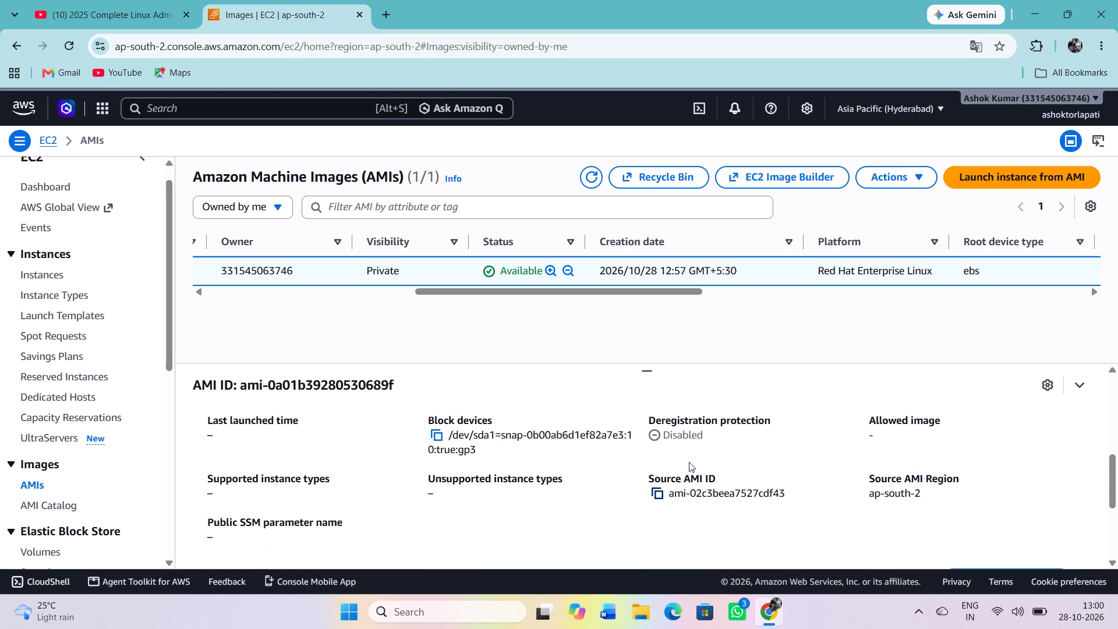
scroll(689, 462, down, 6)
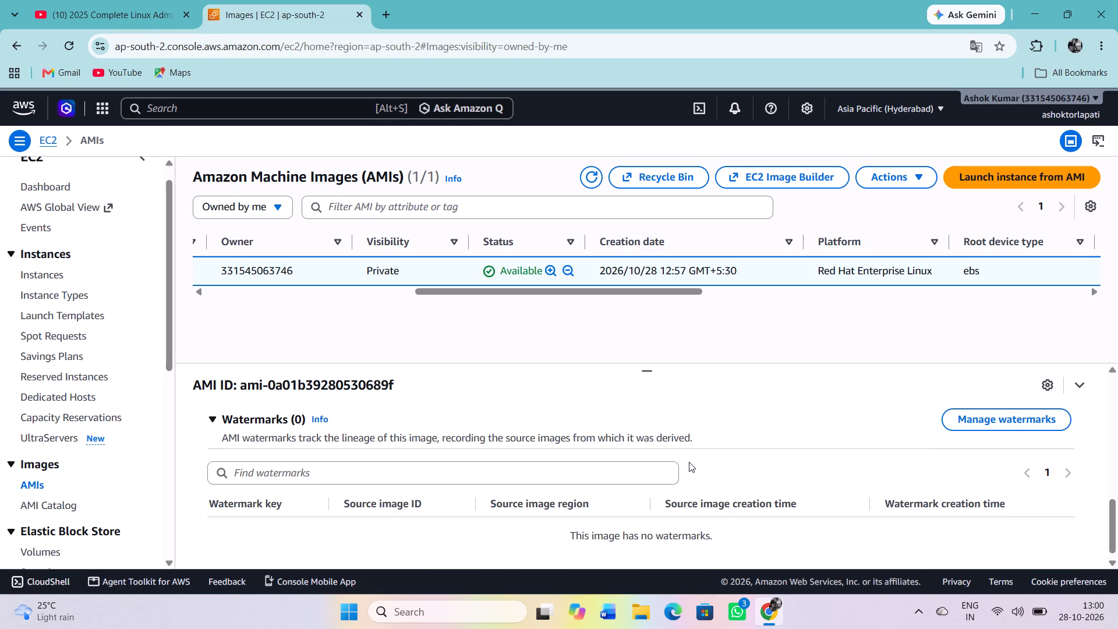
scroll(689, 462, down, 1)
scroll(689, 462, up, 8)
scroll(476, 338, up, 1)
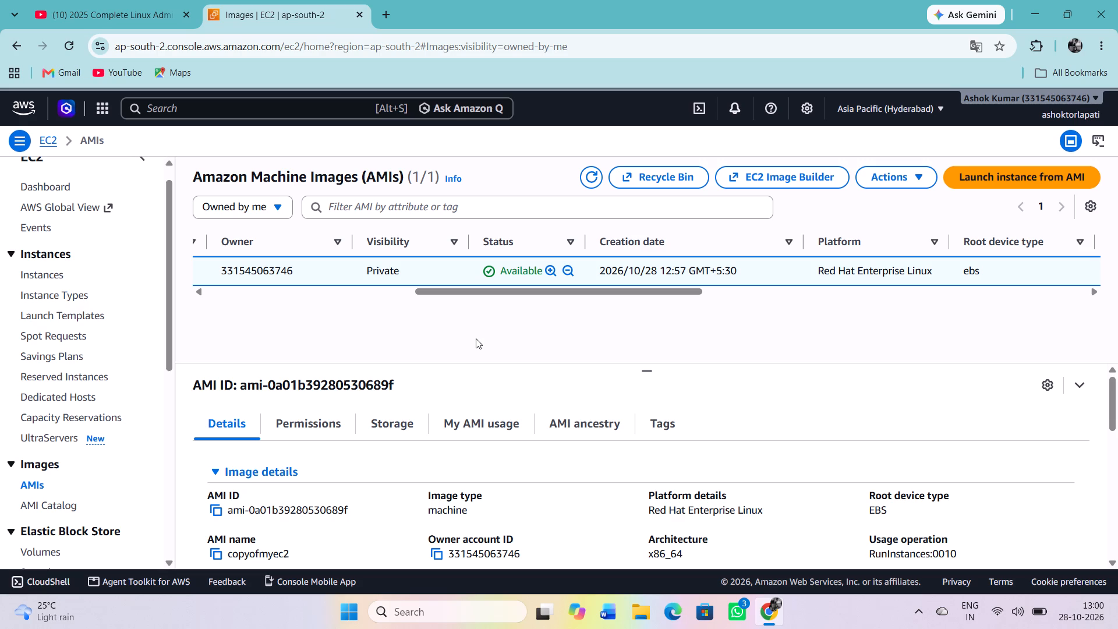
scroll(476, 338, up, 1)
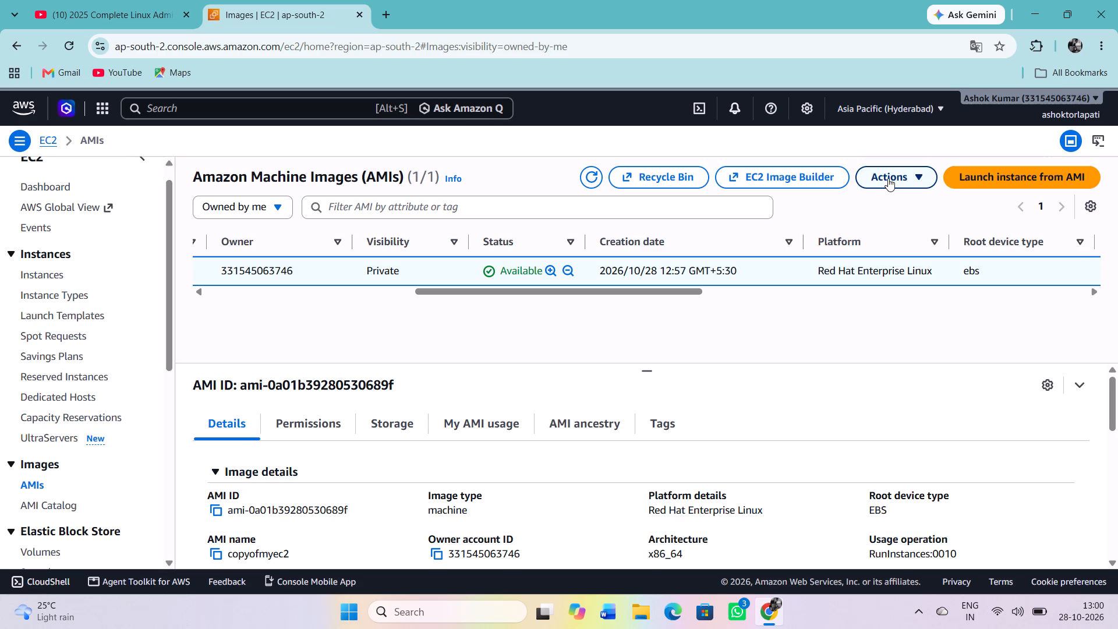
Deregister the AMI copyofmyec2 without deleting its associated snapshots, dismiss the notification and refresh the AMIs list.
click(888, 178)
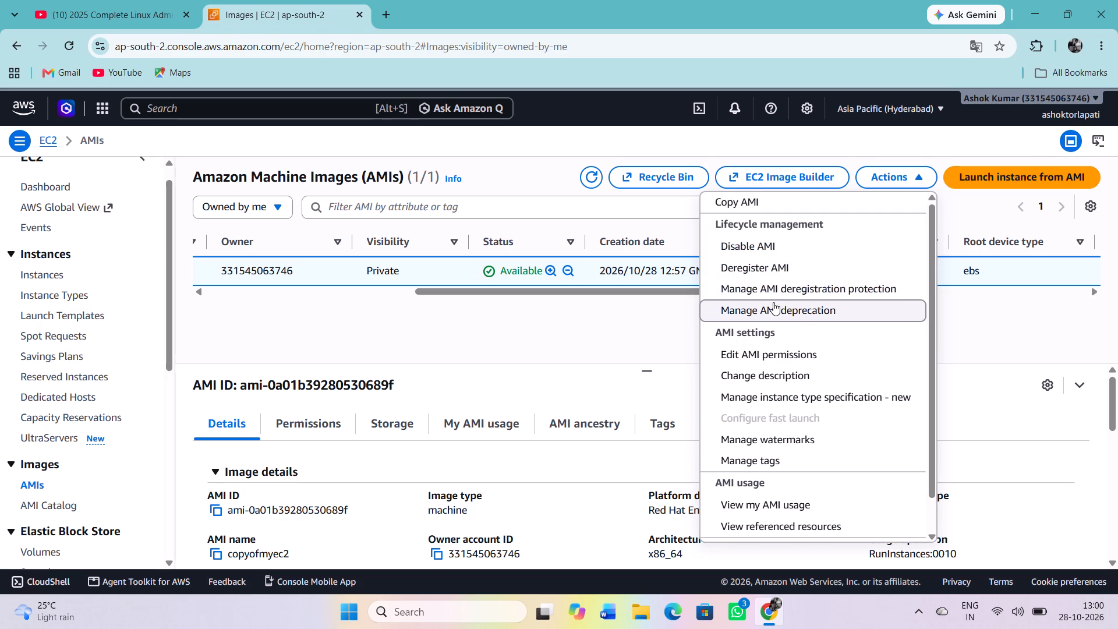
scroll(773, 302, down, 1)
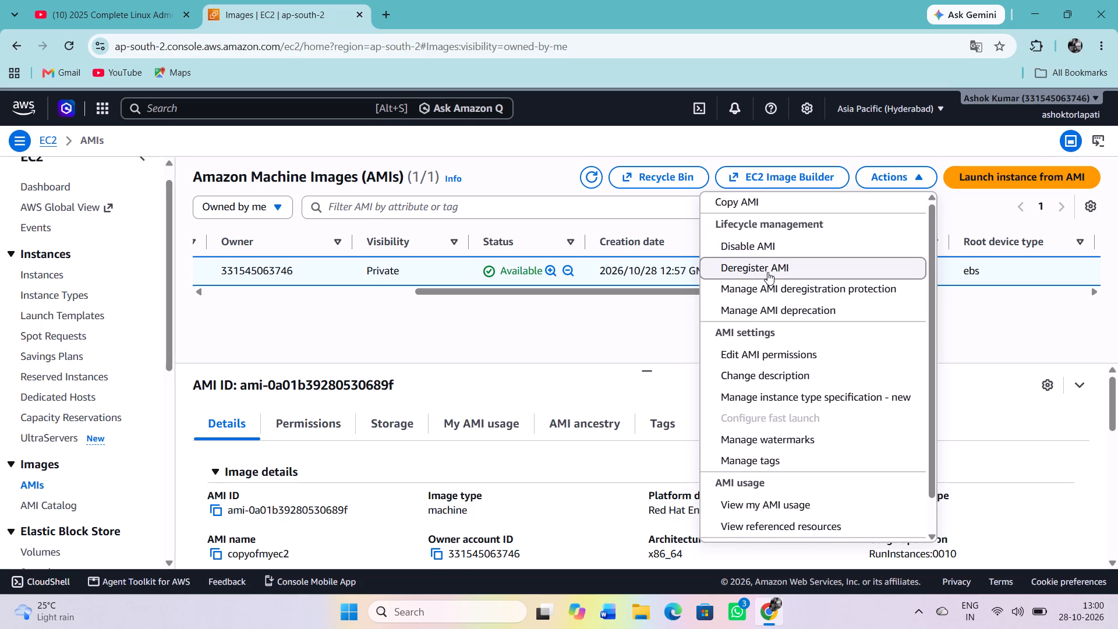
click(767, 272)
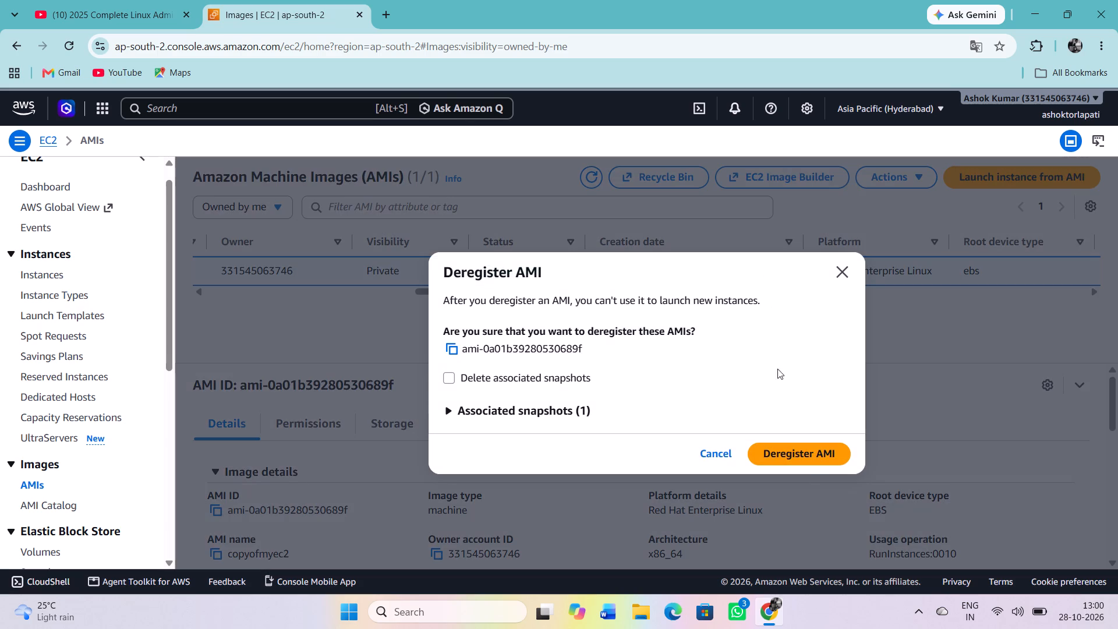
click(802, 461)
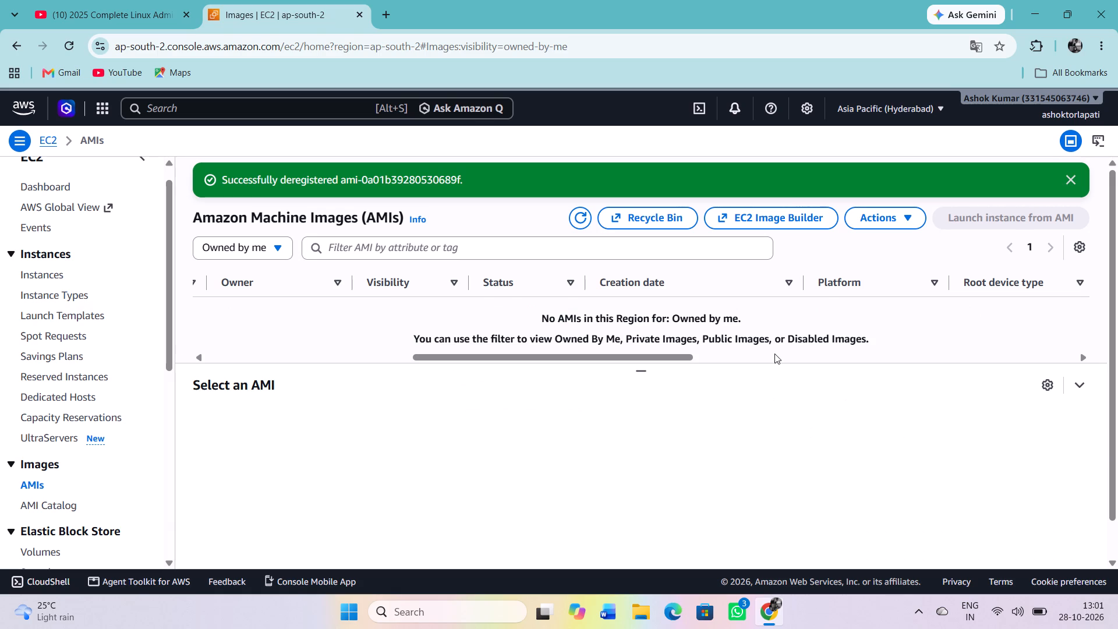
scroll(706, 320, left, 6)
scroll(706, 320, right, 7)
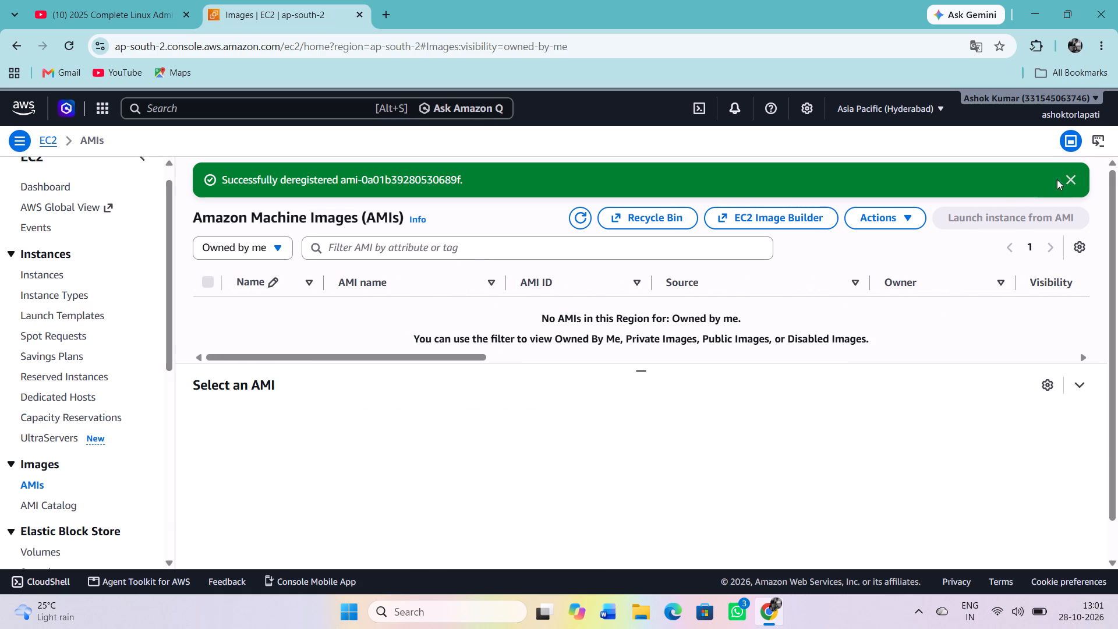
click(1071, 178)
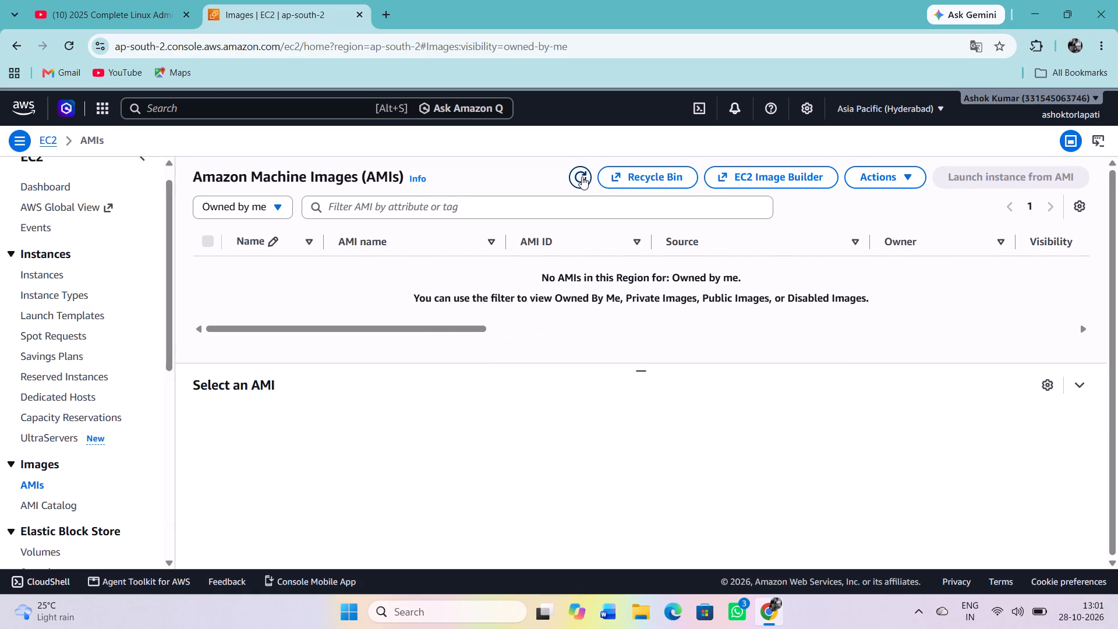
click(582, 176)
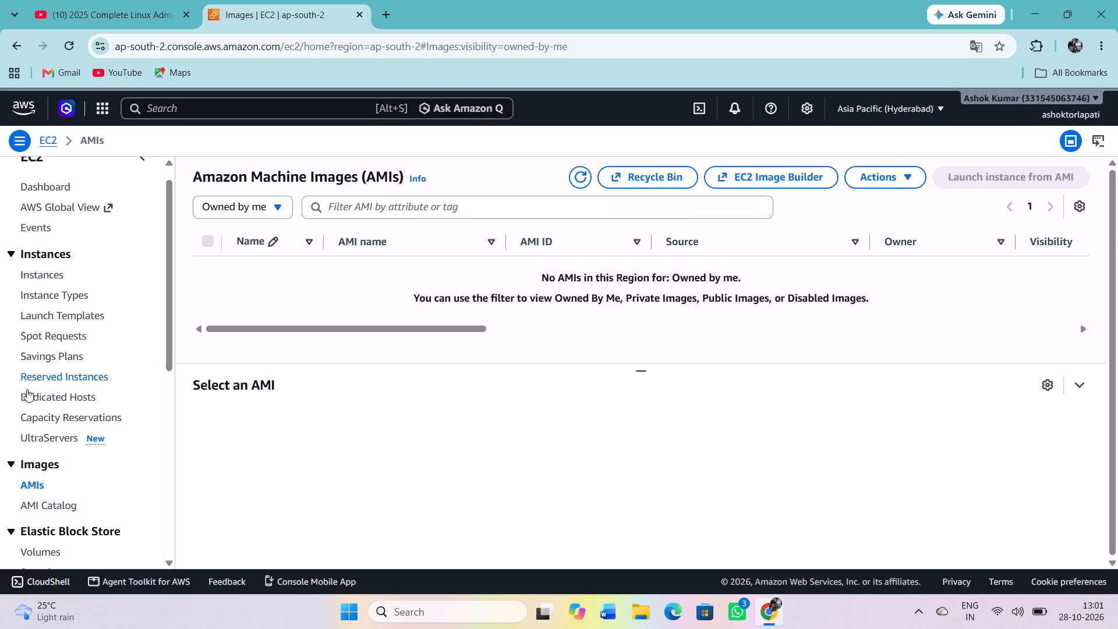
Review and delete the EBS snapshot created for the copyofmyec2 AMI, confirming with "delete", and refresh the snapshots list.
scroll(45, 500, down, 2)
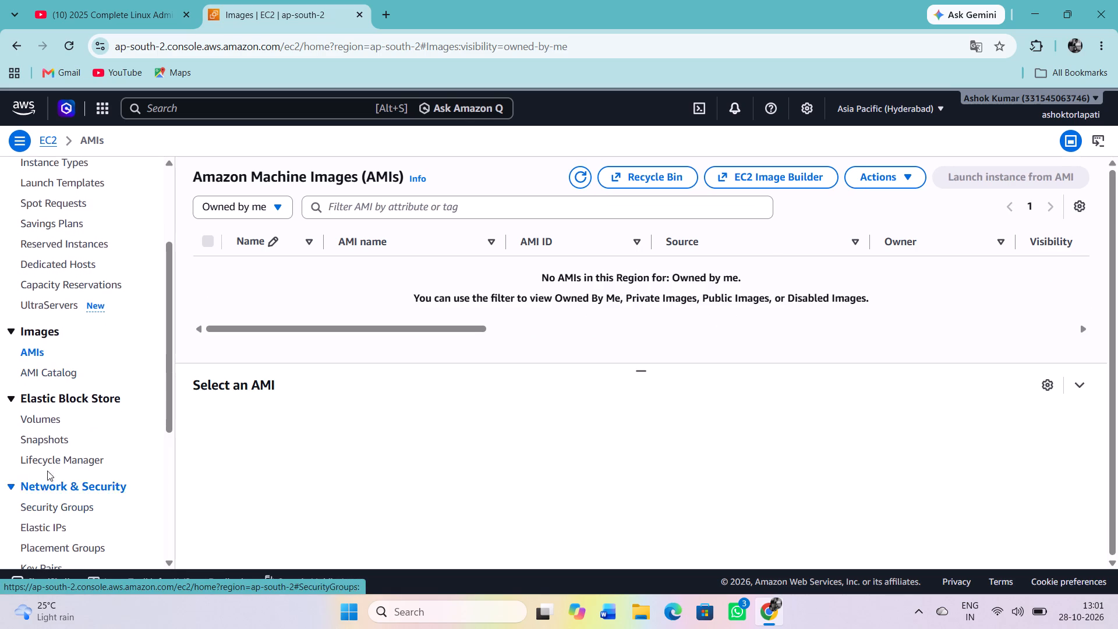
click(50, 422)
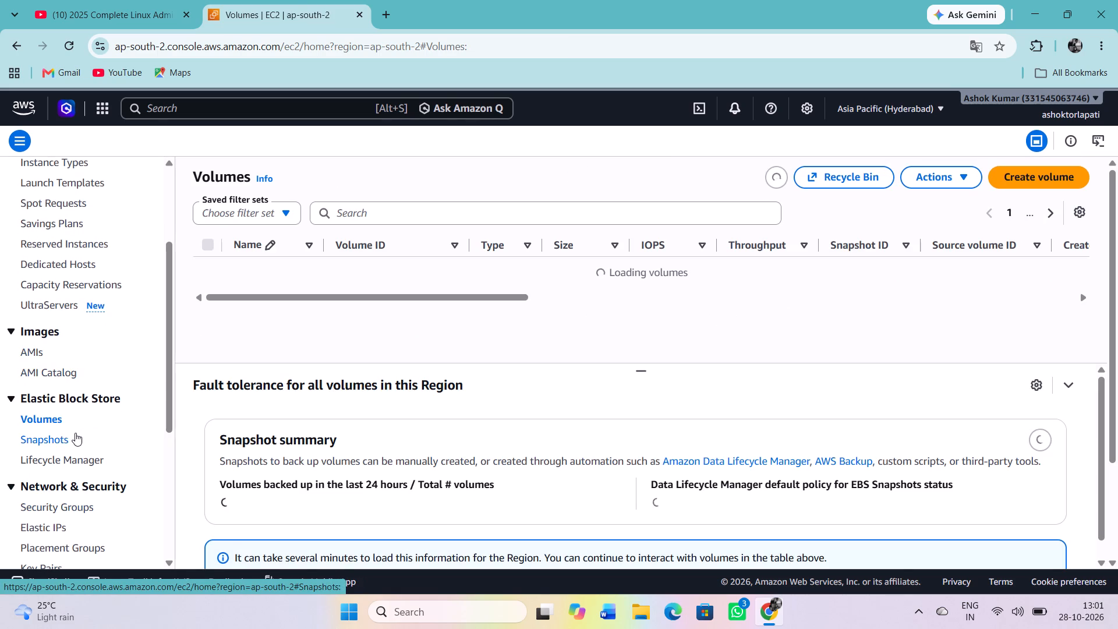
click(75, 433)
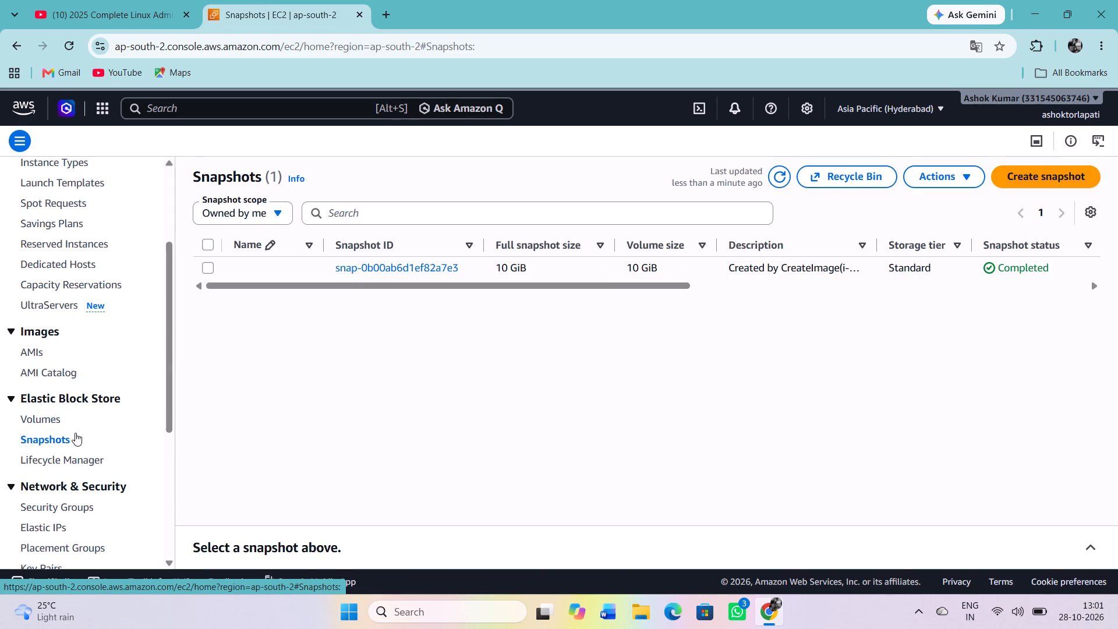
click(205, 267)
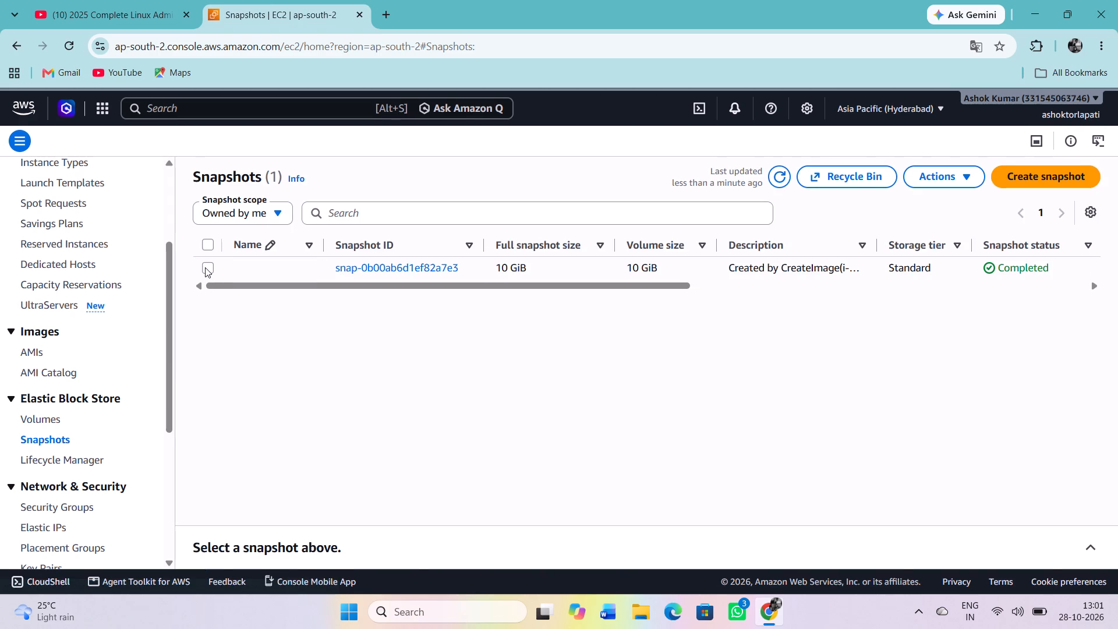
scroll(832, 273, left, 6)
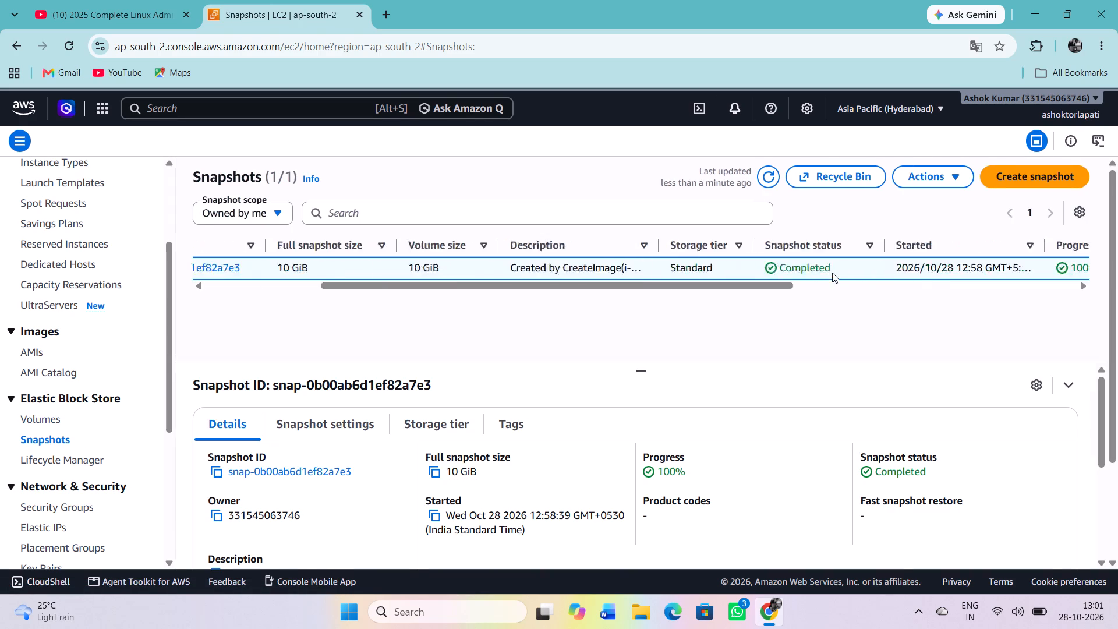
scroll(832, 273, left, 3)
scroll(832, 273, right, 7)
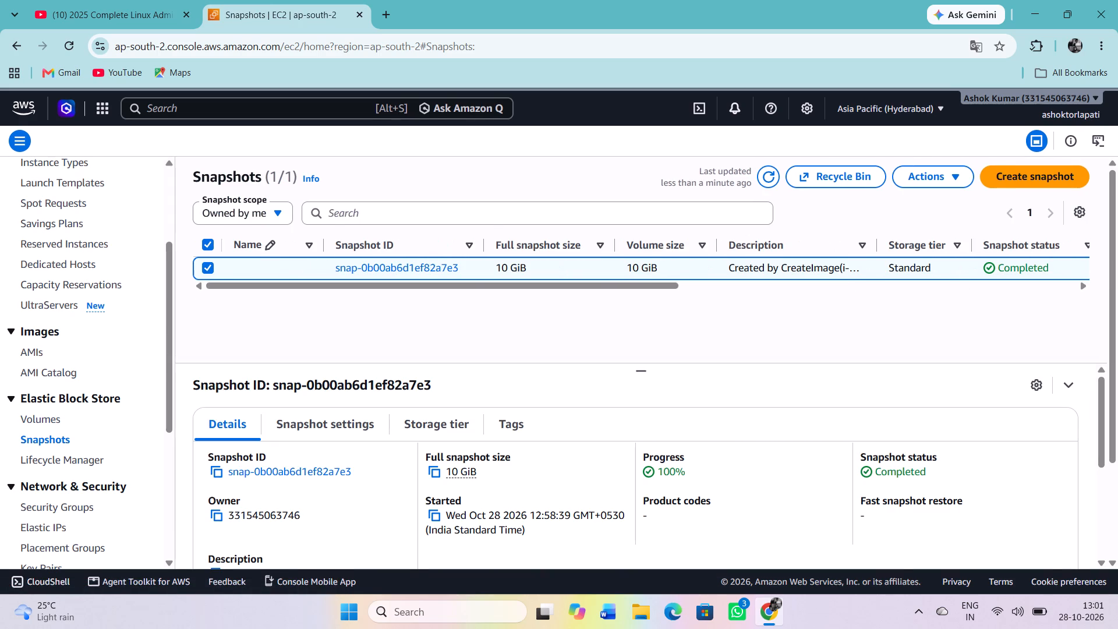
scroll(724, 458, down, 5)
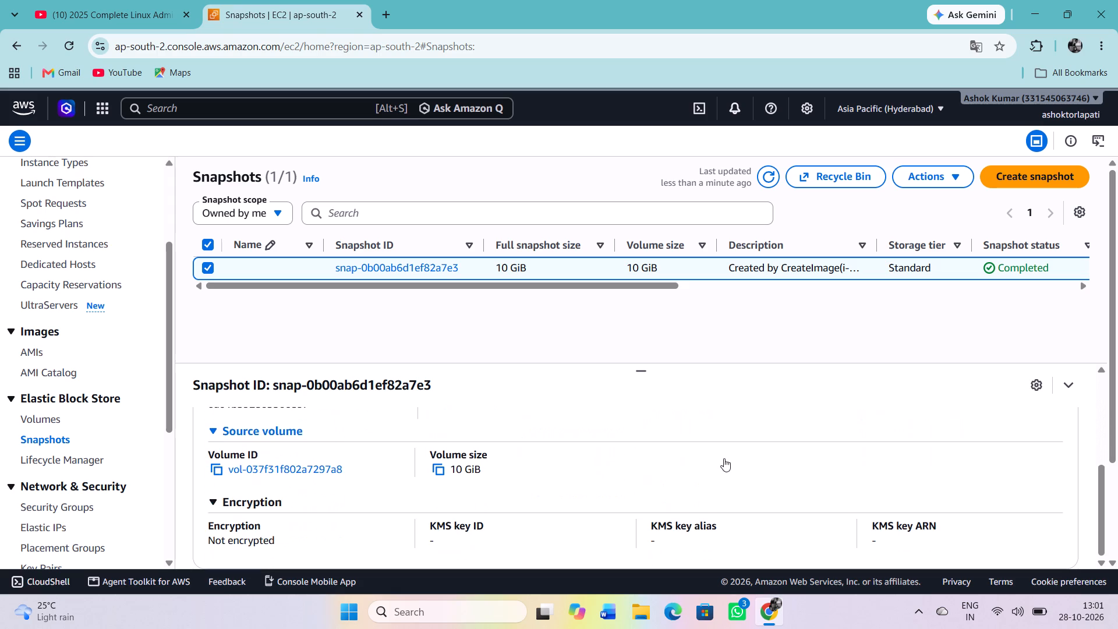
scroll(724, 458, down, 1)
scroll(724, 458, up, 7)
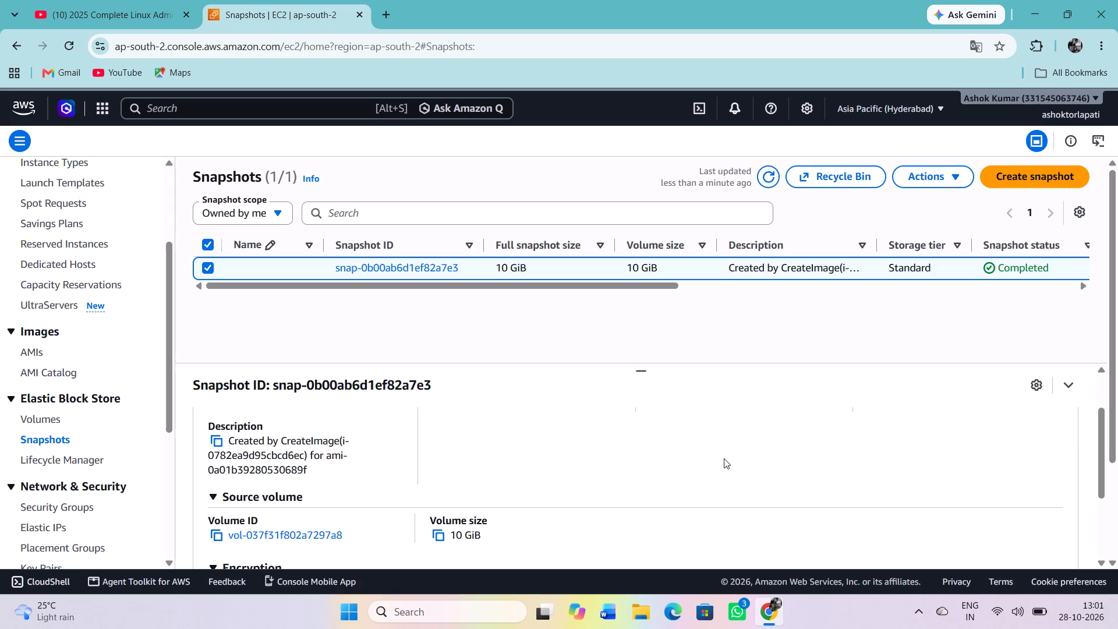
click(935, 180)
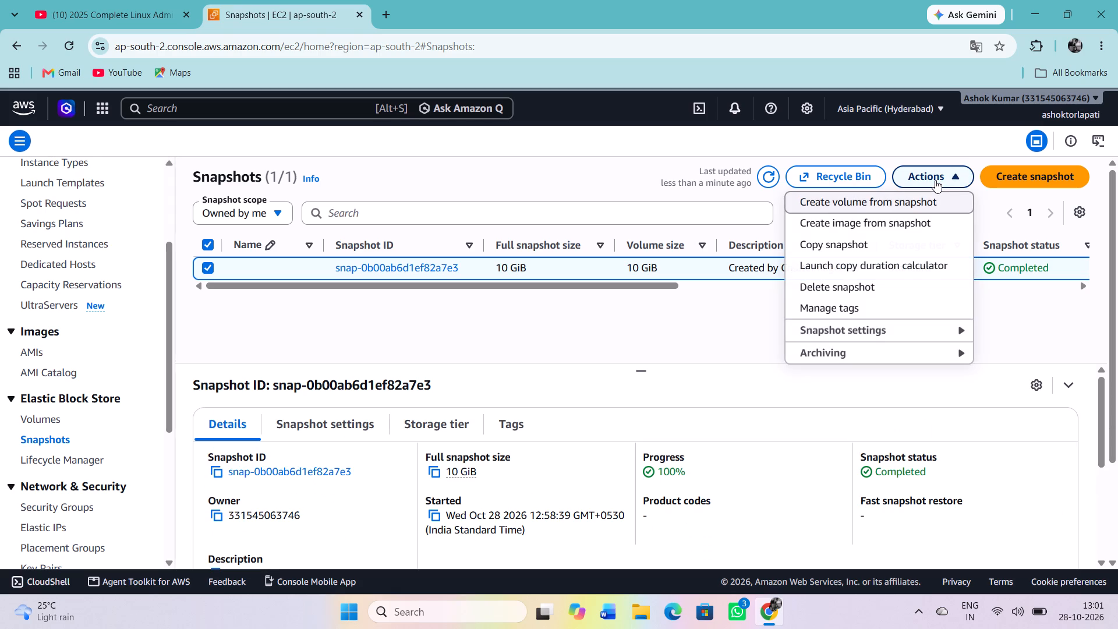
click(865, 285)
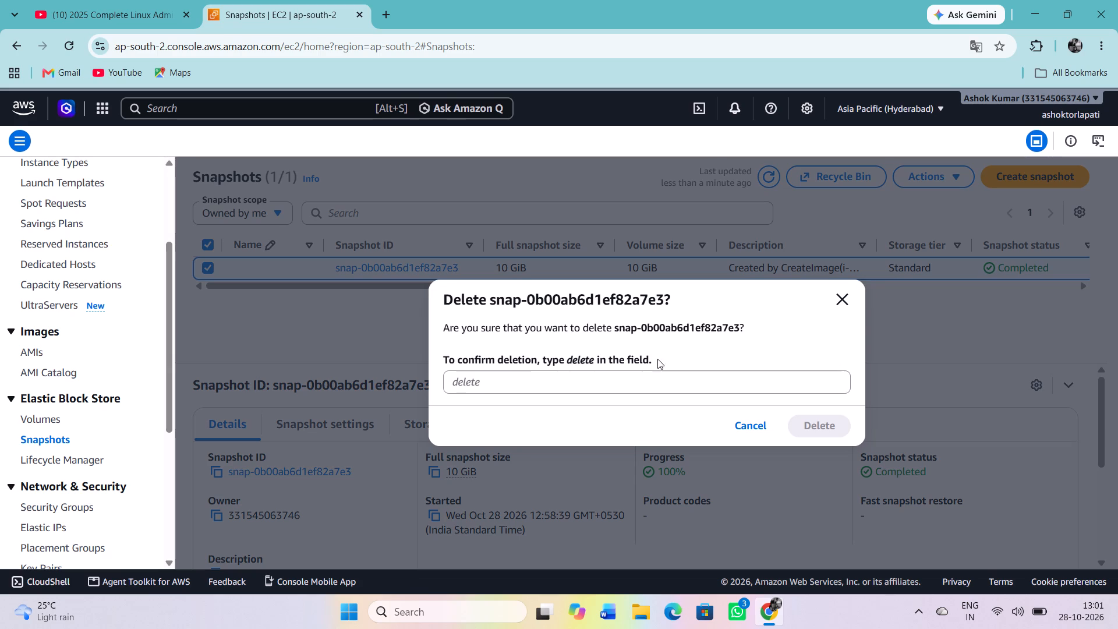
click(636, 378)
text(delete)
key(Return)
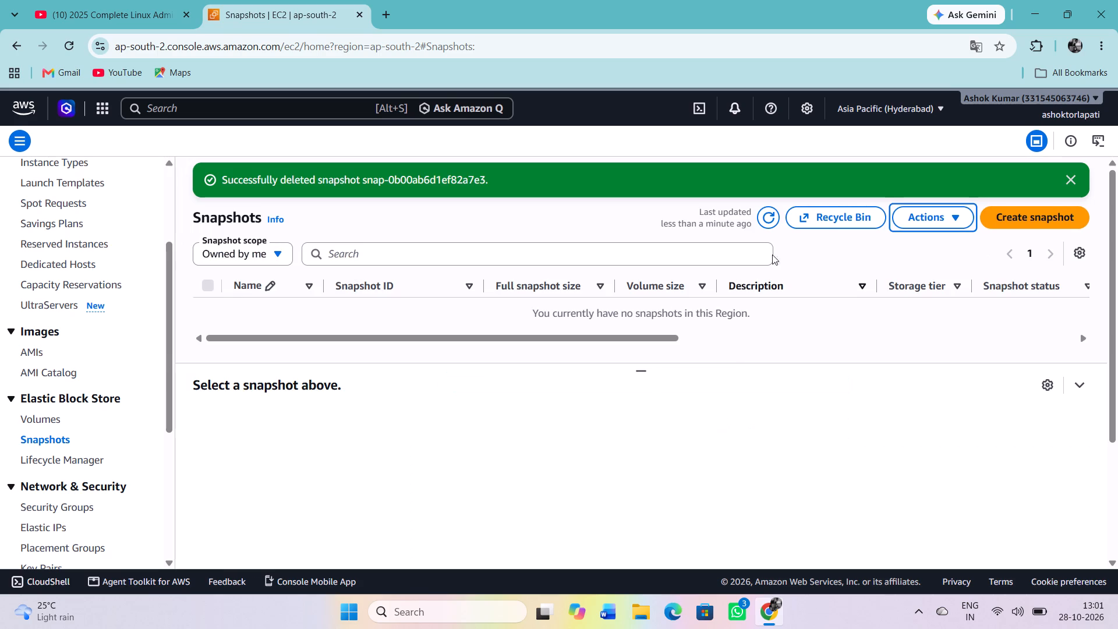
click(763, 225)
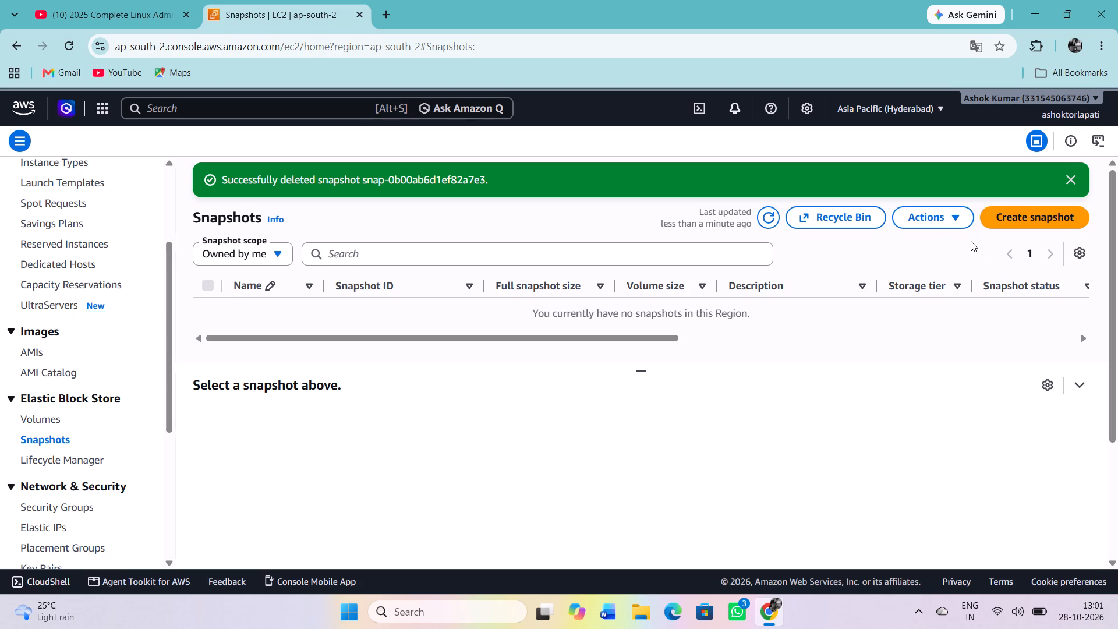
click(1073, 182)
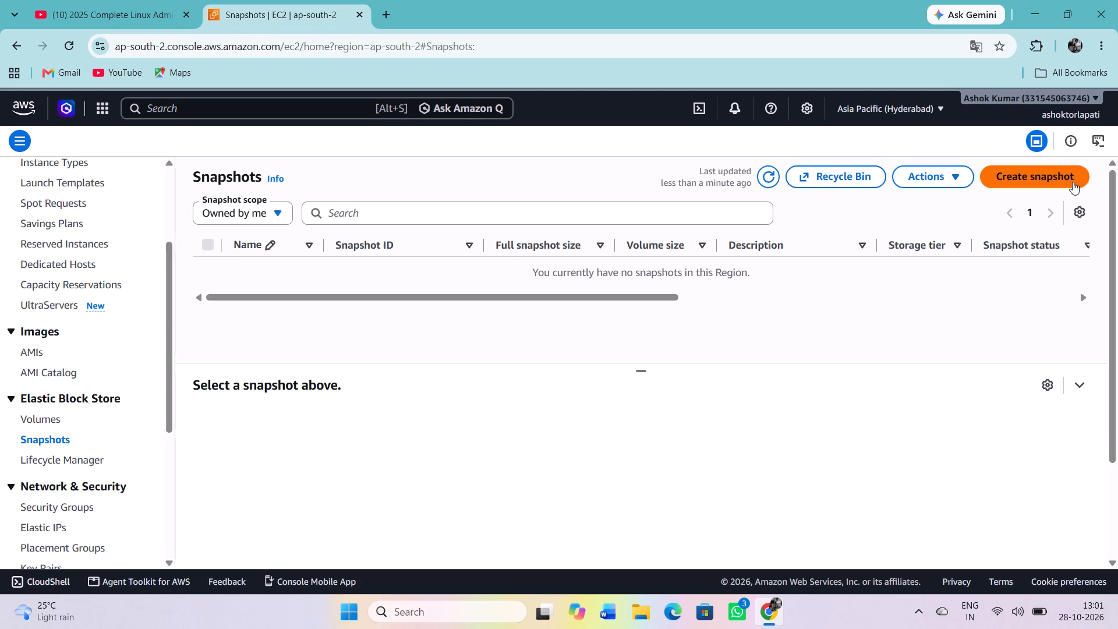
Start creating a new EBS volume from the Volumes page and set its size to 64 GiB.
click(50, 458)
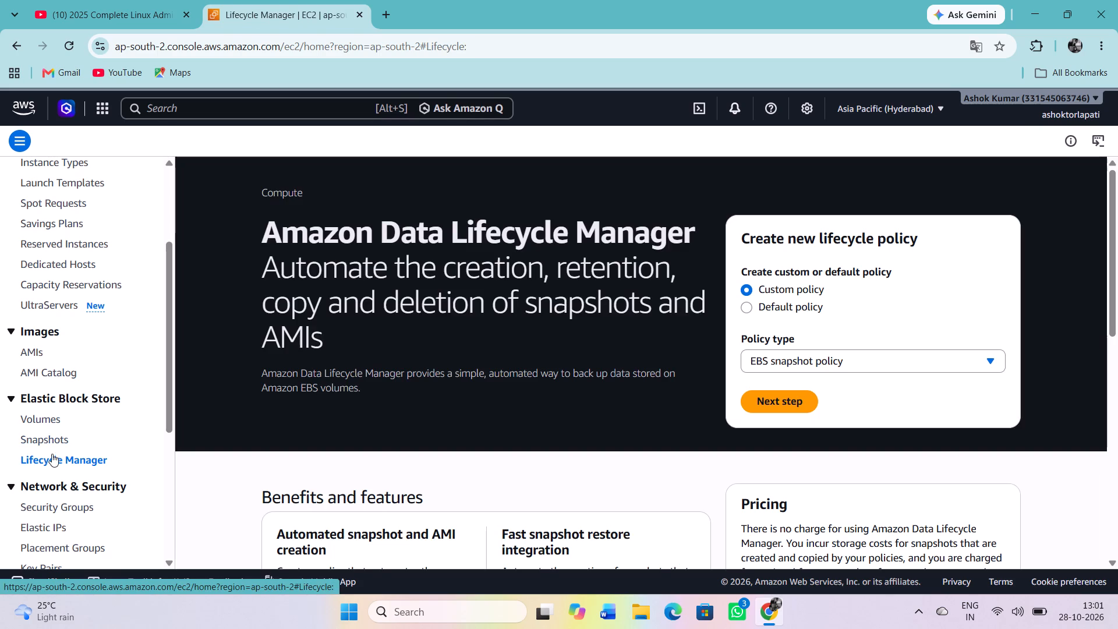
click(47, 413)
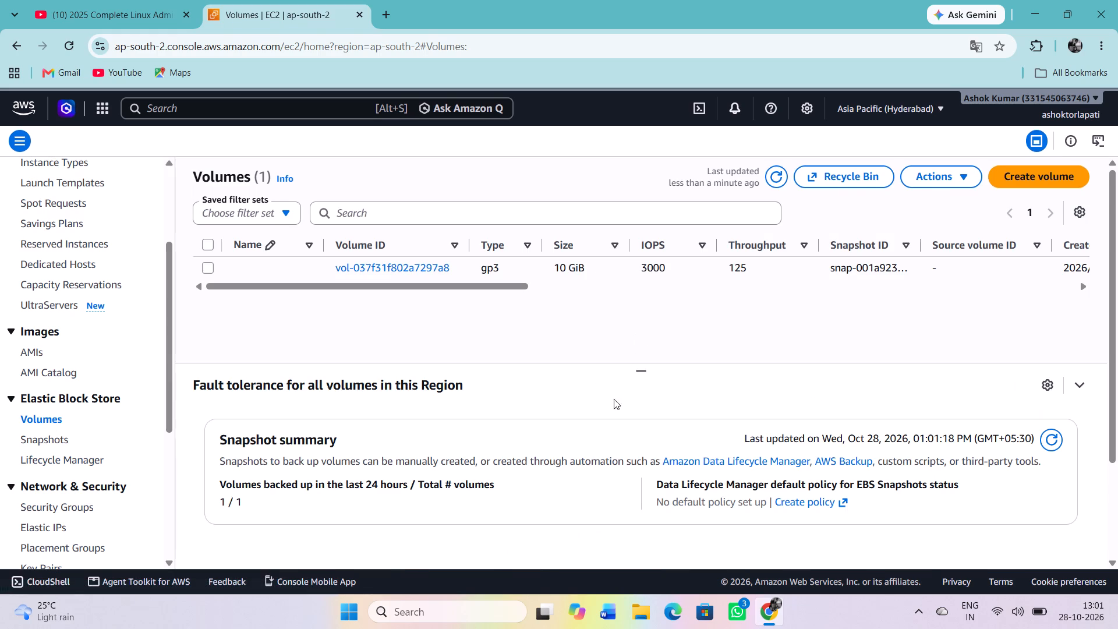
click(1025, 172)
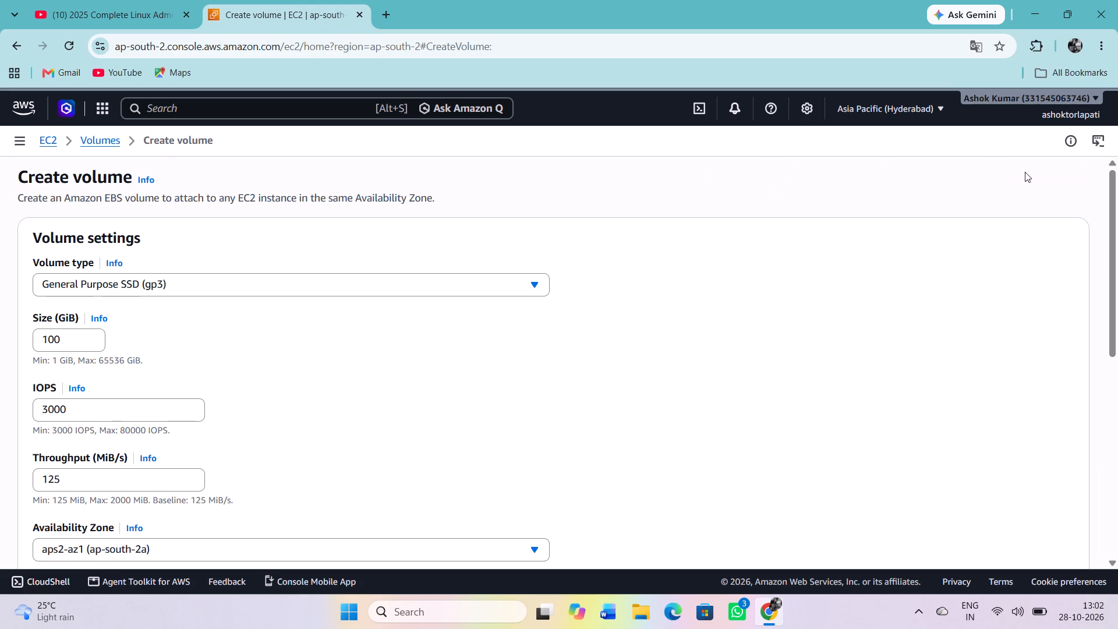
click(80, 335)
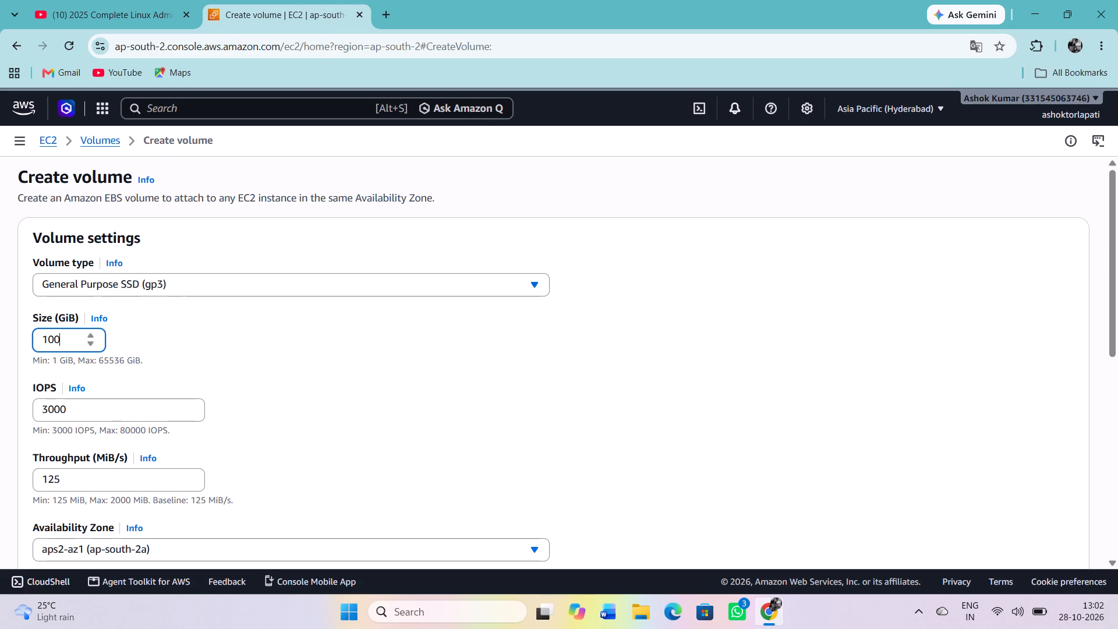
key(BackSpace)
key(BackSpace)
key(BackSpace)
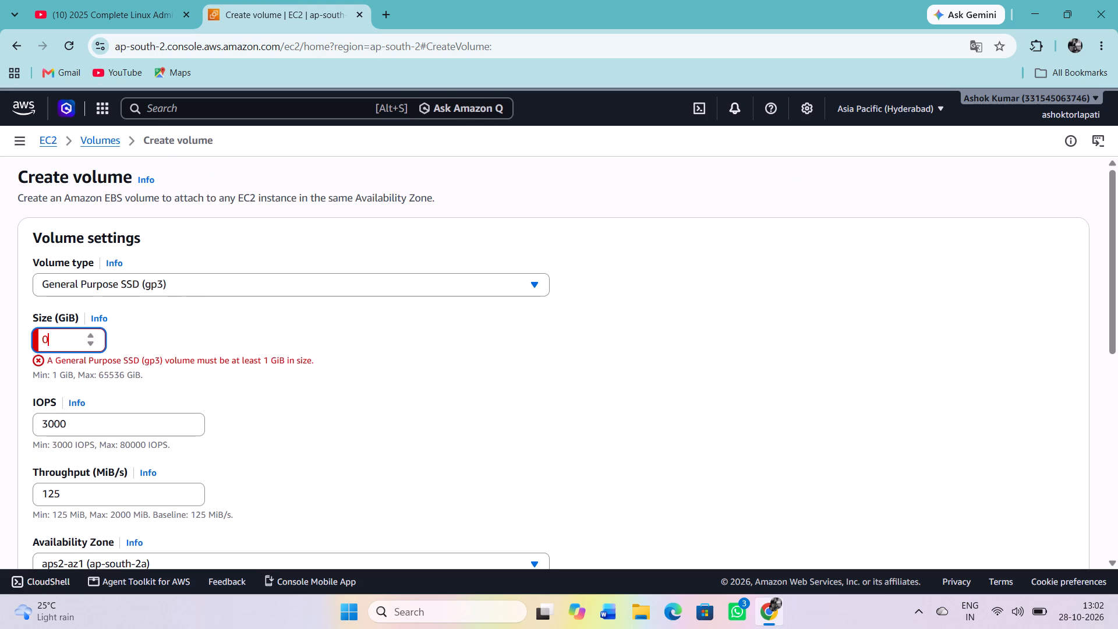
text(20)
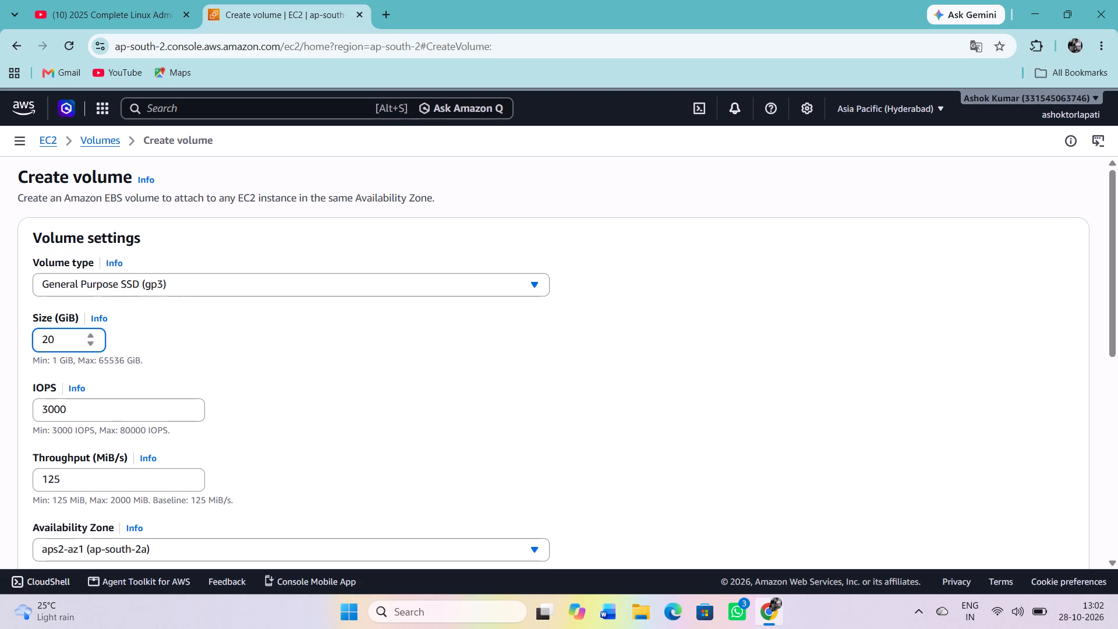
key(BackSpace)
key(BackSpace)
text(64)
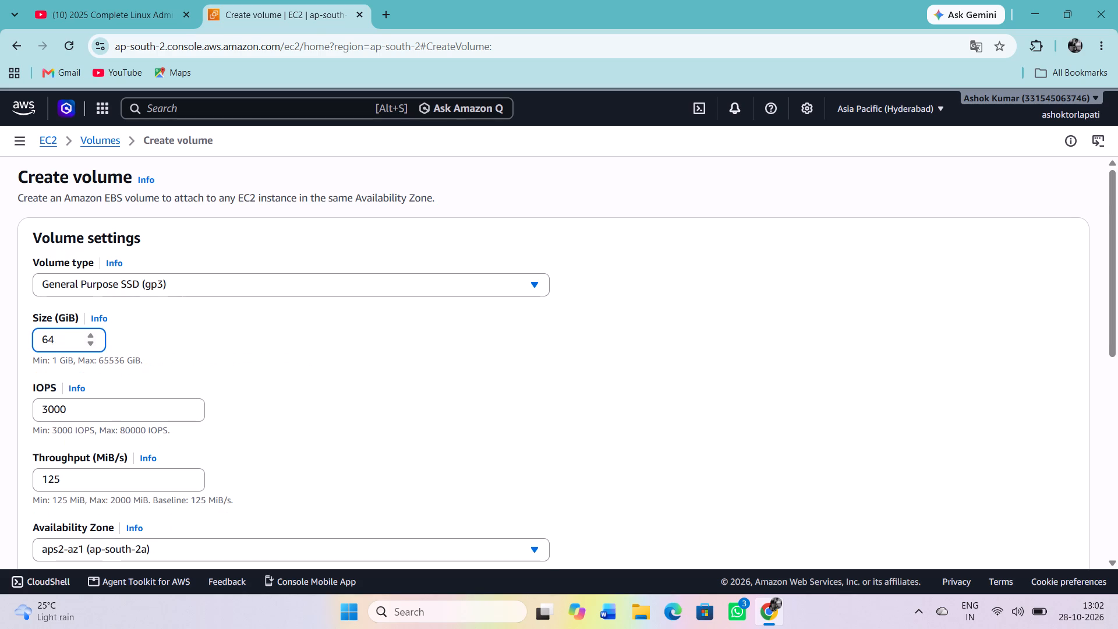
Enable encryption for the new volume with the (default) aws/ebs KMS key.
scroll(80, 335, down, 4)
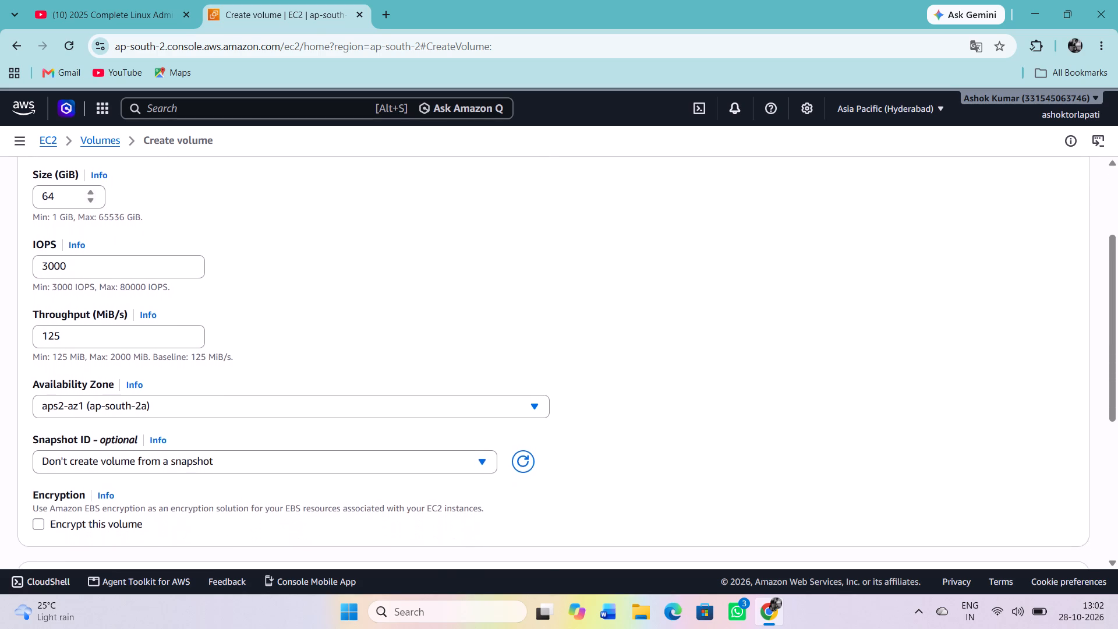
scroll(80, 335, down, 3)
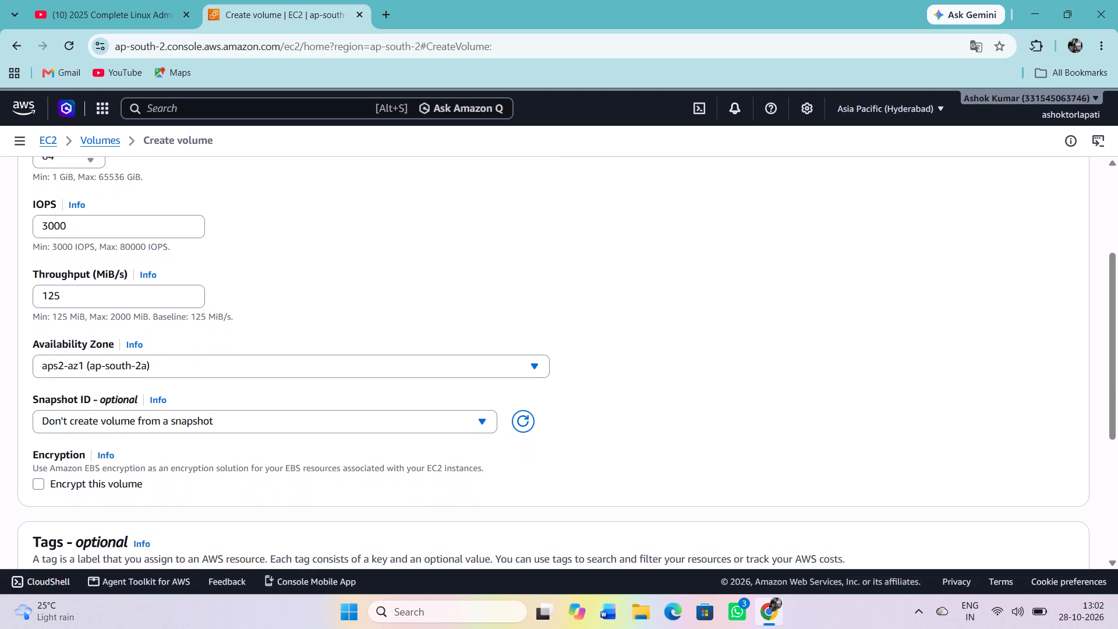
scroll(80, 335, down, 2)
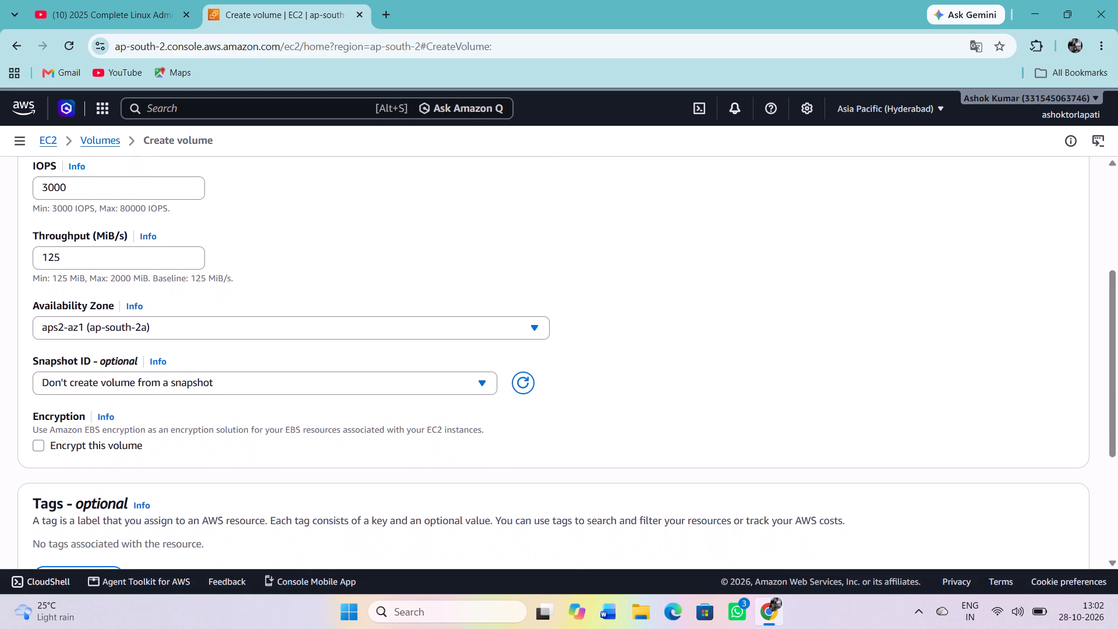
scroll(80, 335, down, 2)
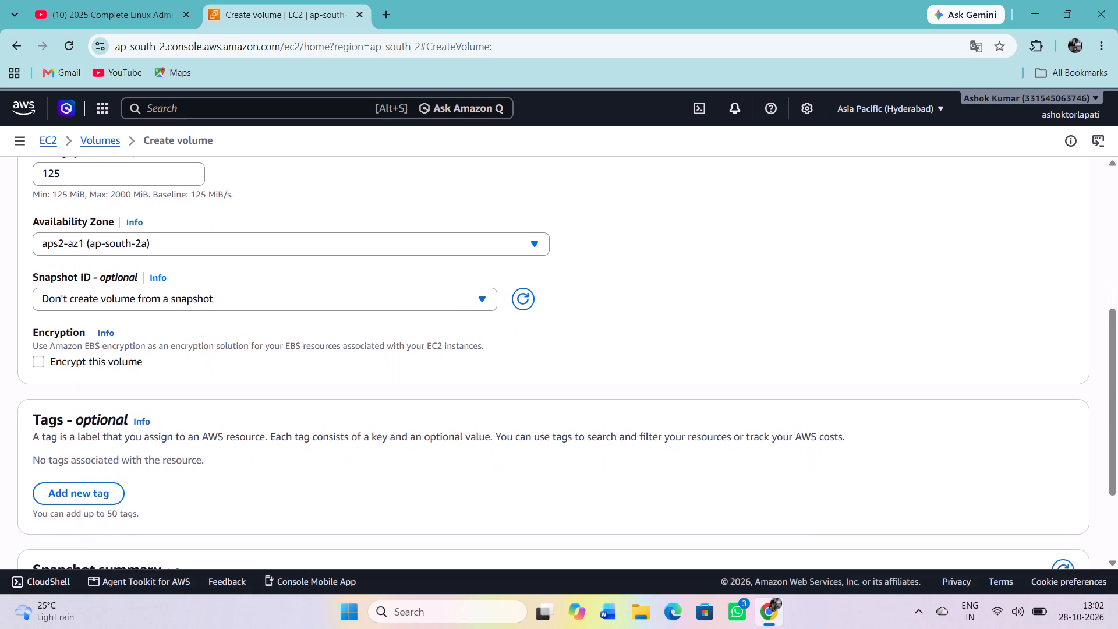
scroll(80, 335, down, 1)
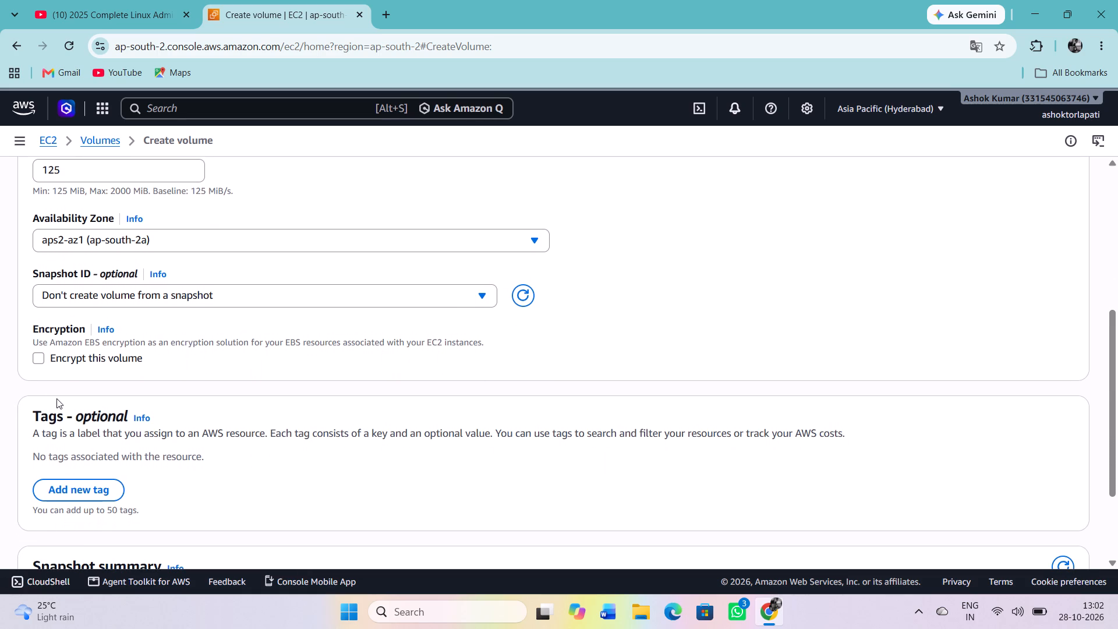
click(33, 355)
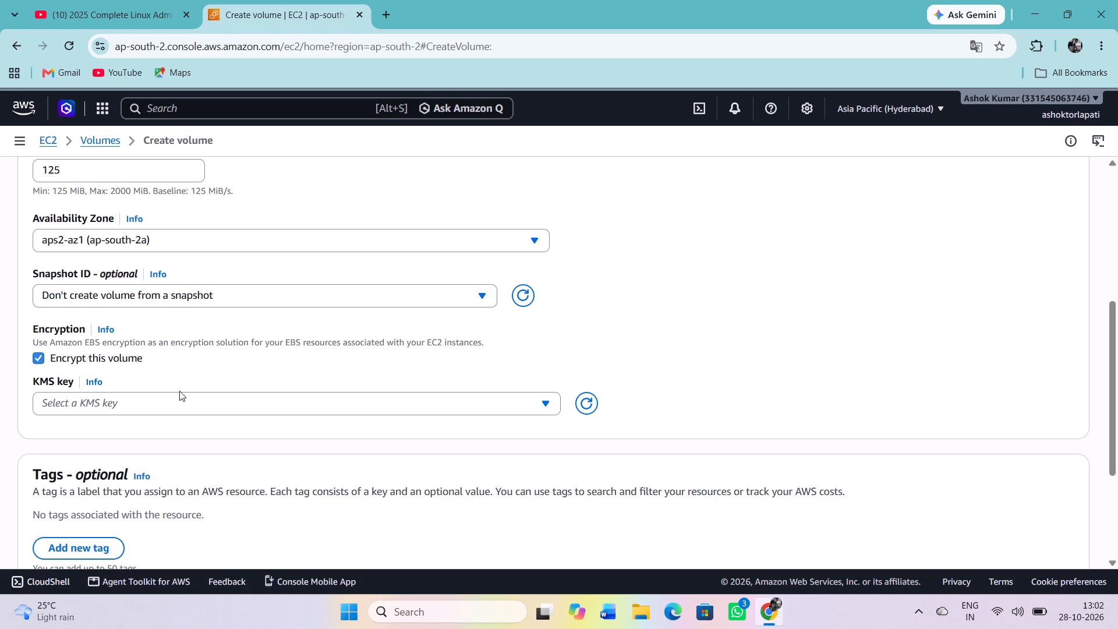
click(193, 406)
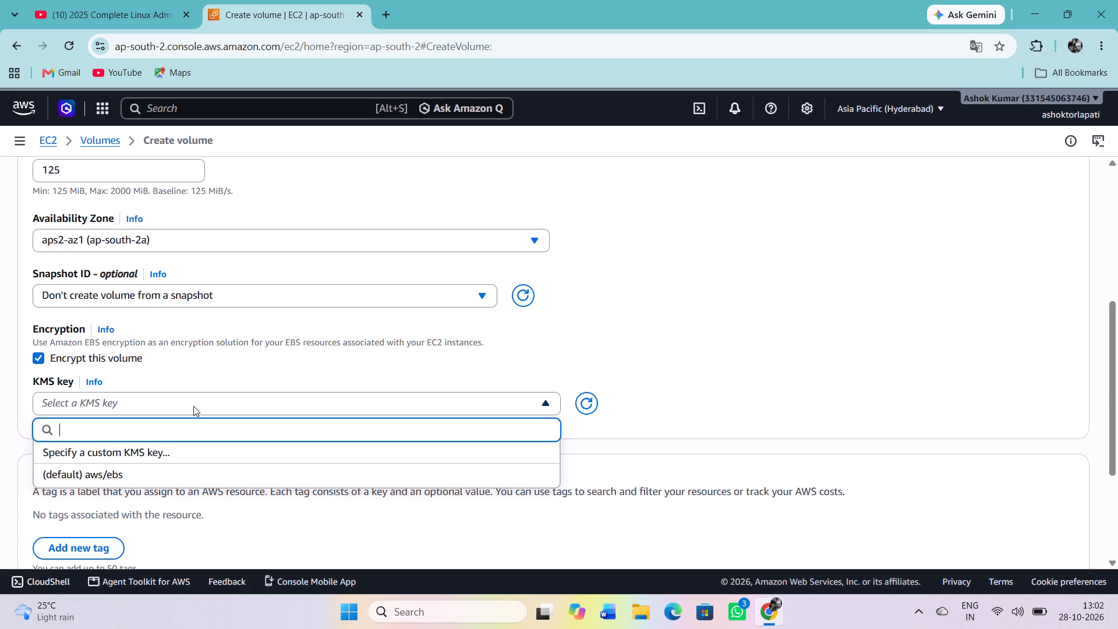
click(122, 476)
Create the volume without adding tags, dismiss the notification and refresh the volumes list.
scroll(266, 461, down, 1)
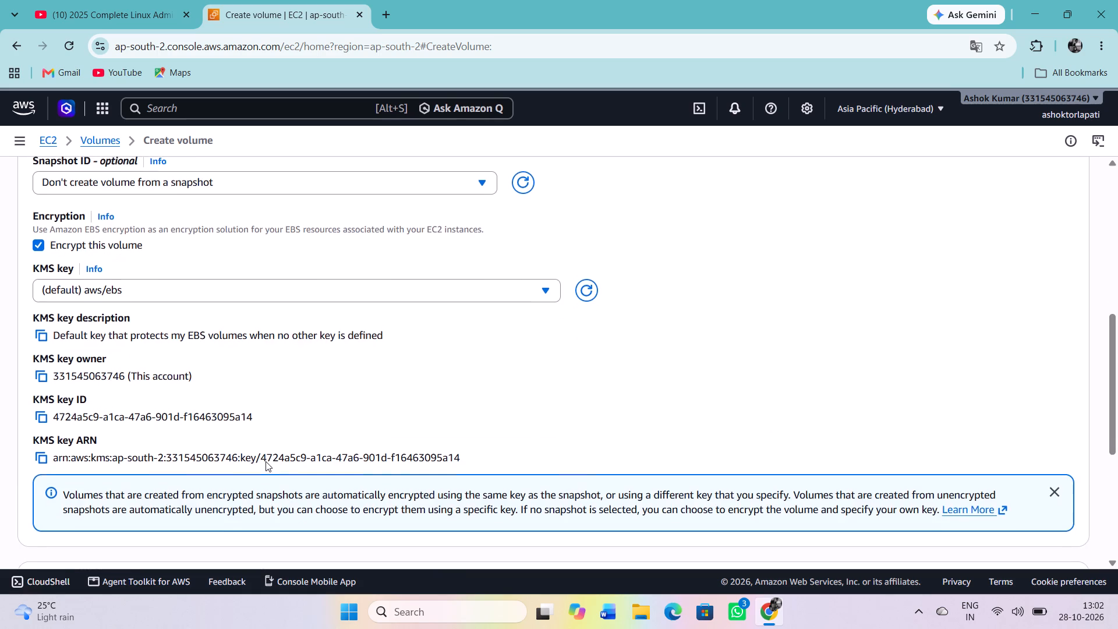
scroll(266, 461, down, 5)
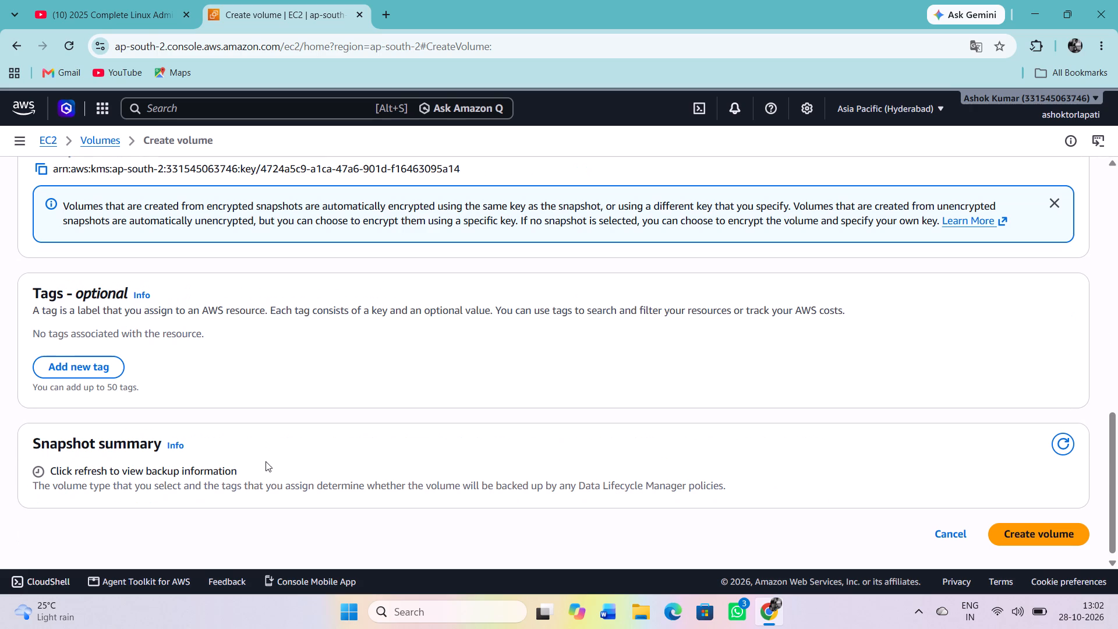
click(1034, 528)
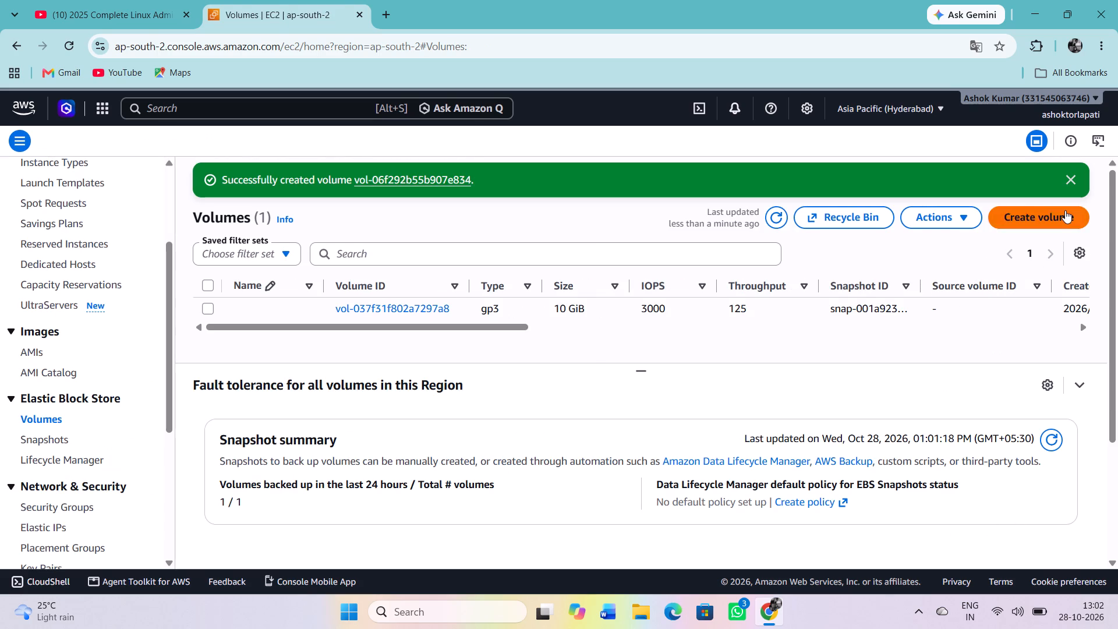
click(1067, 172)
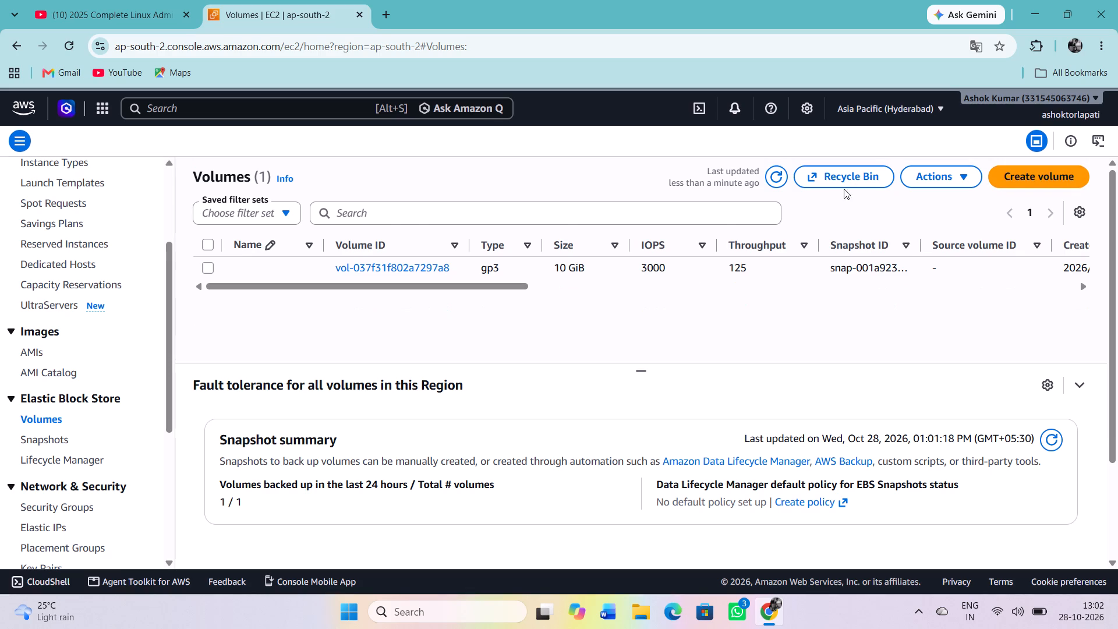
click(770, 177)
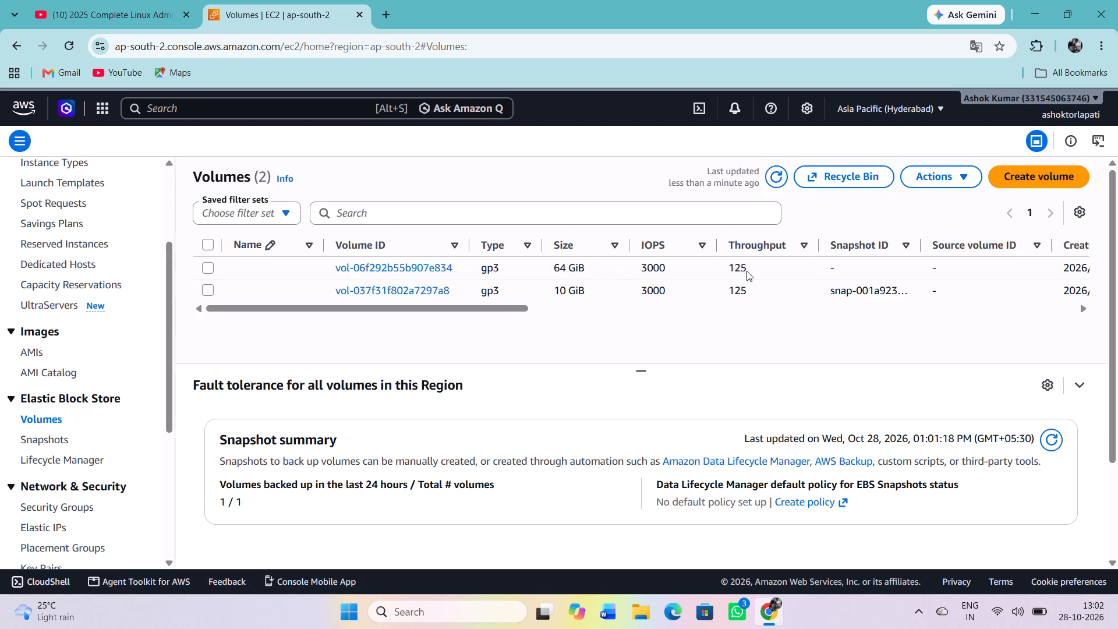
Examine the volumes list columns for both volumes, including availability zone, volume state, attached resources, status check and encryption.
scroll(780, 259, left, 6)
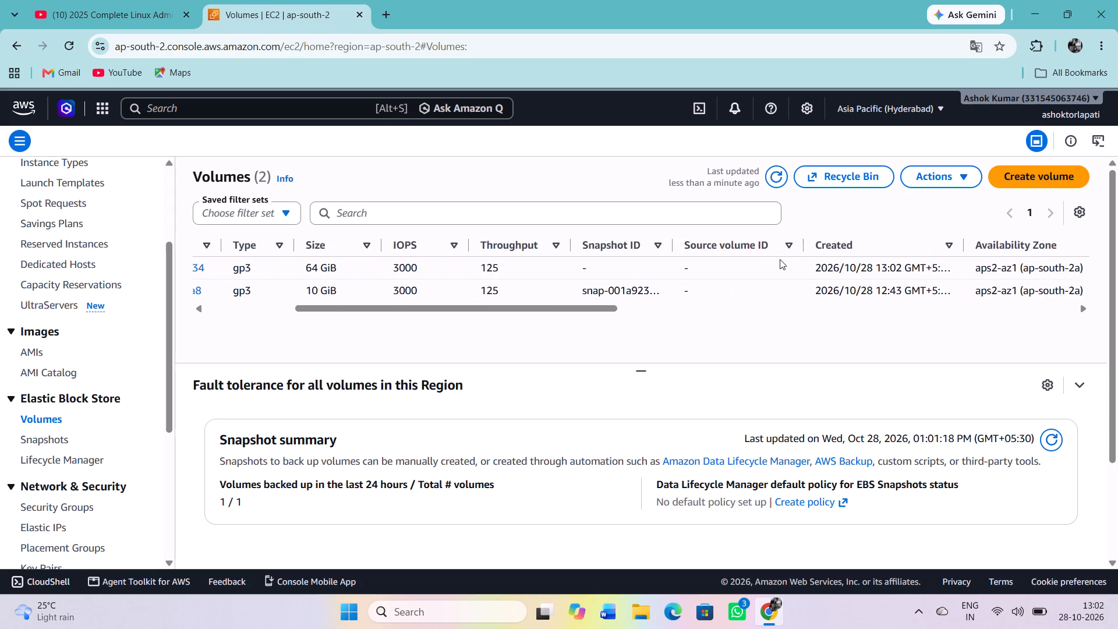
scroll(780, 259, left, 7)
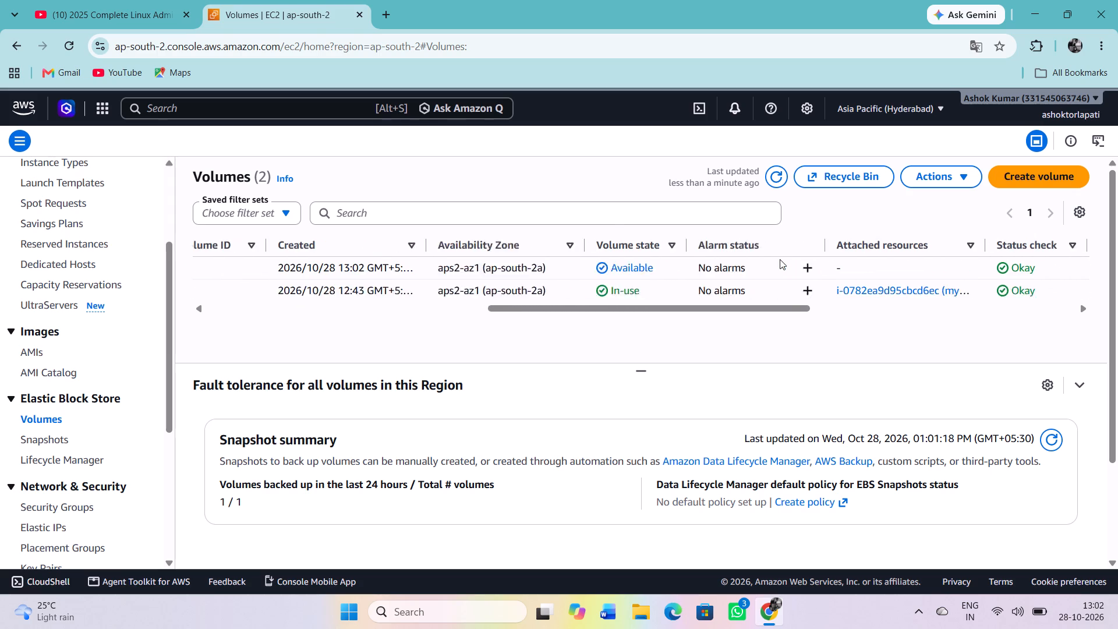
scroll(780, 259, left, 4)
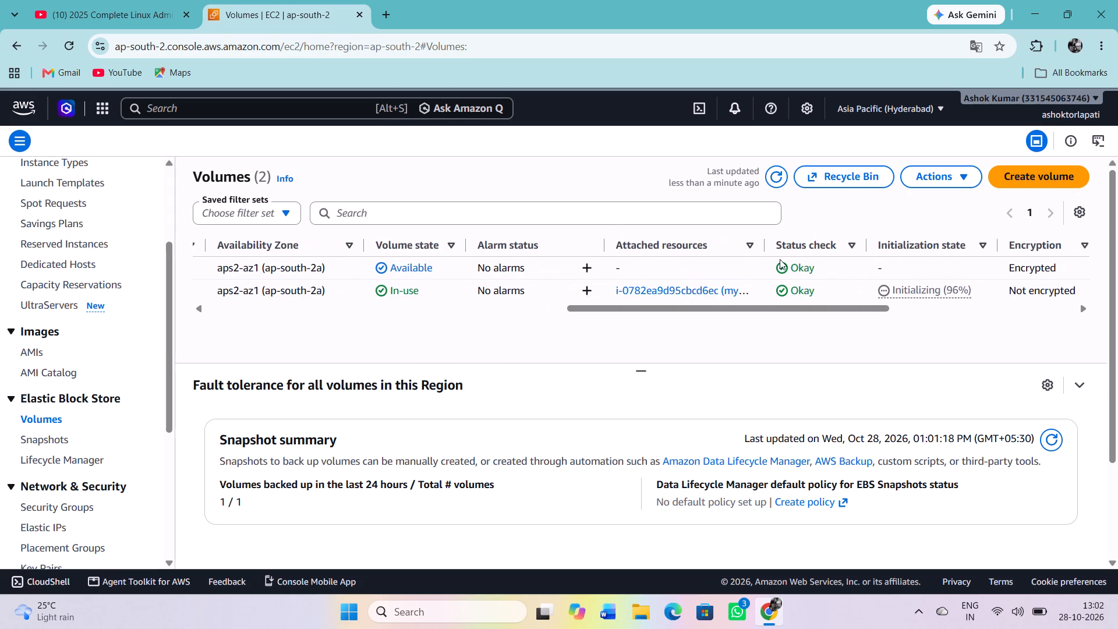
scroll(780, 259, left, 5)
scroll(780, 259, right, 10)
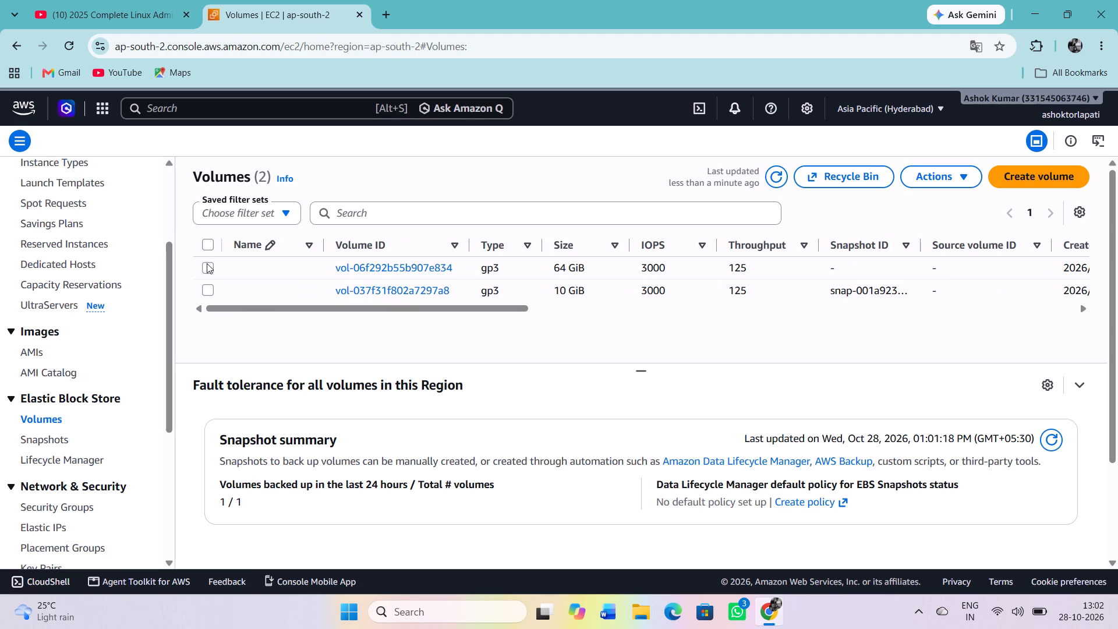
Attach the 64 GiB volume to the running mywebsever instance with device name /dev/sdb and dismiss the notification.
click(207, 263)
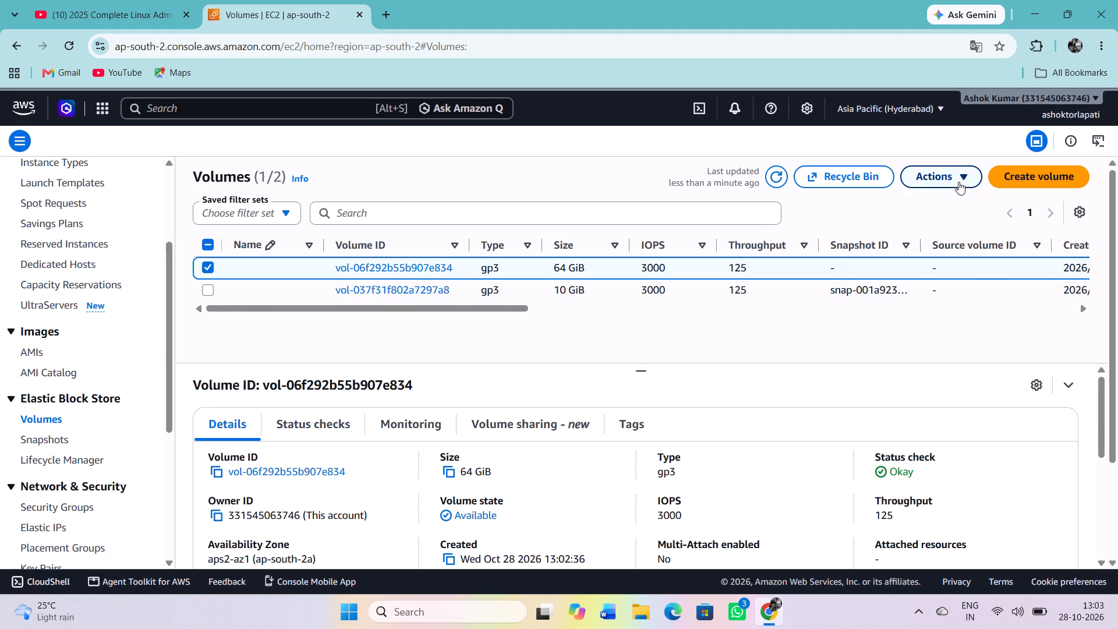
click(956, 181)
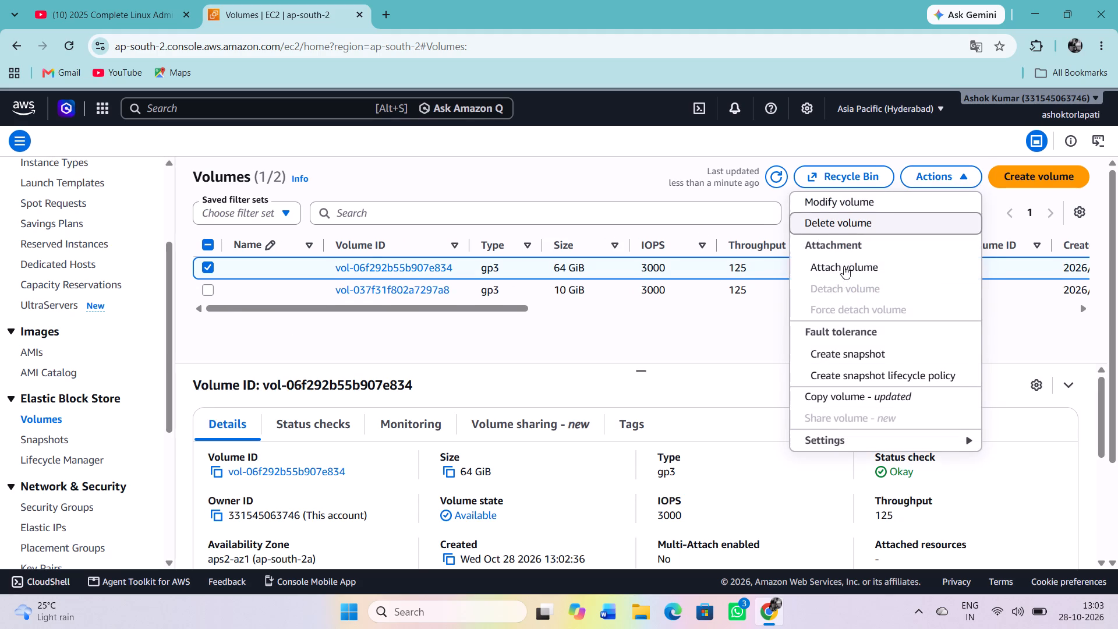
click(840, 268)
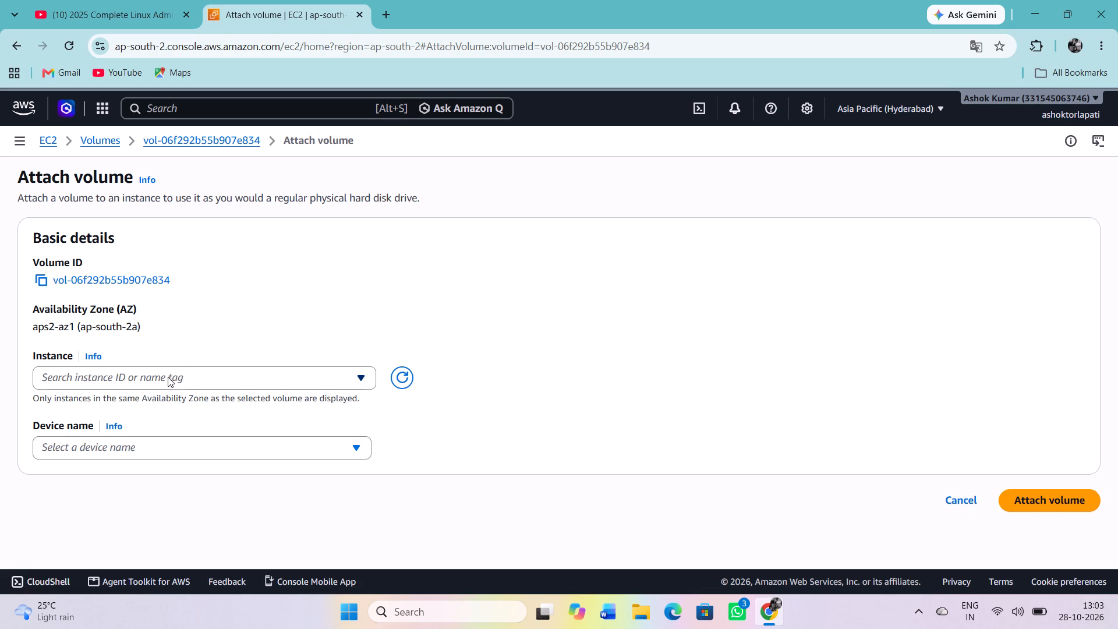
click(167, 377)
click(138, 440)
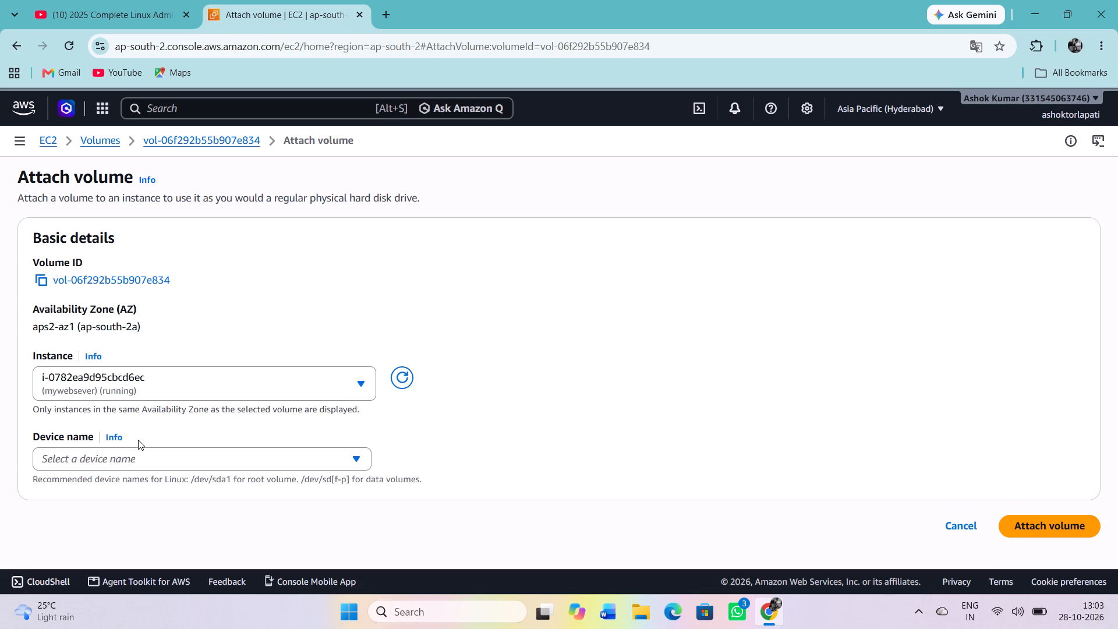
click(227, 462)
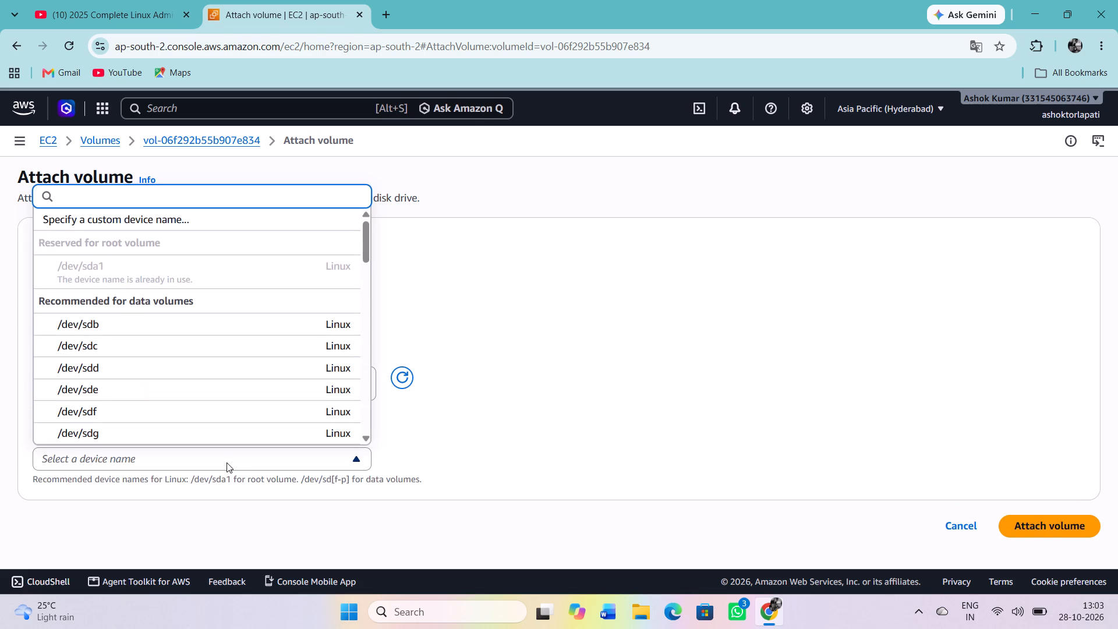
click(574, 402)
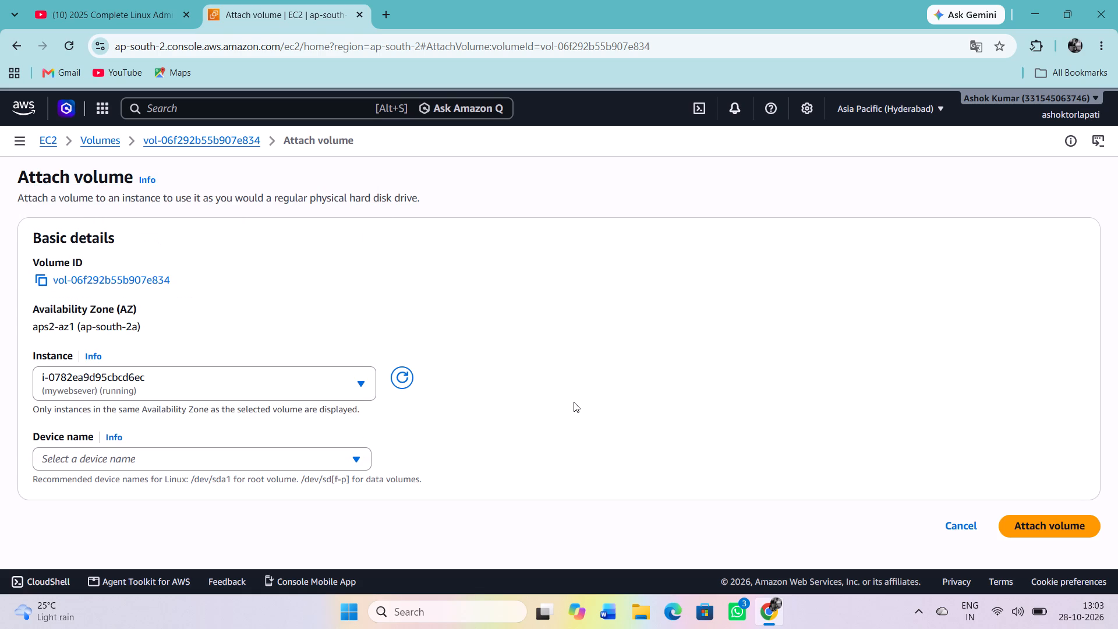
click(289, 466)
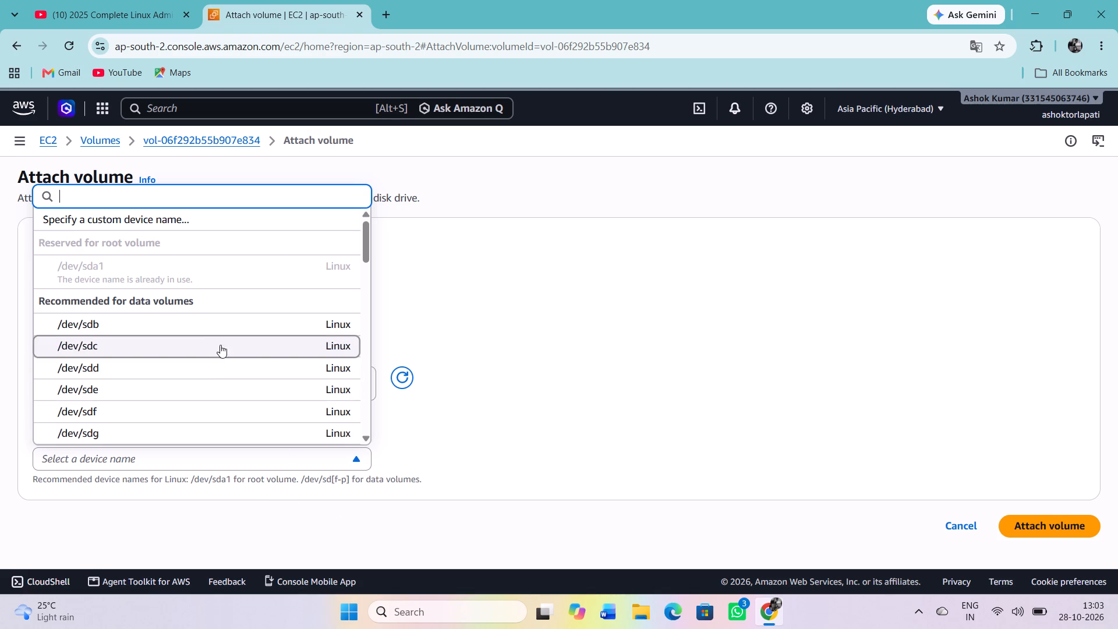
click(228, 327)
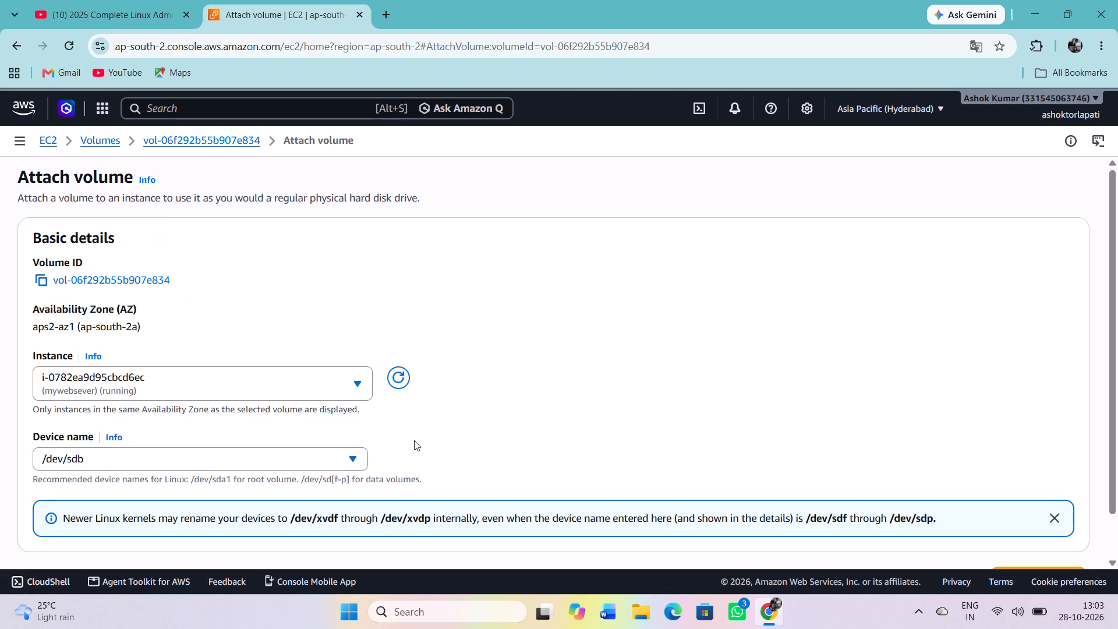
scroll(533, 447, down, 4)
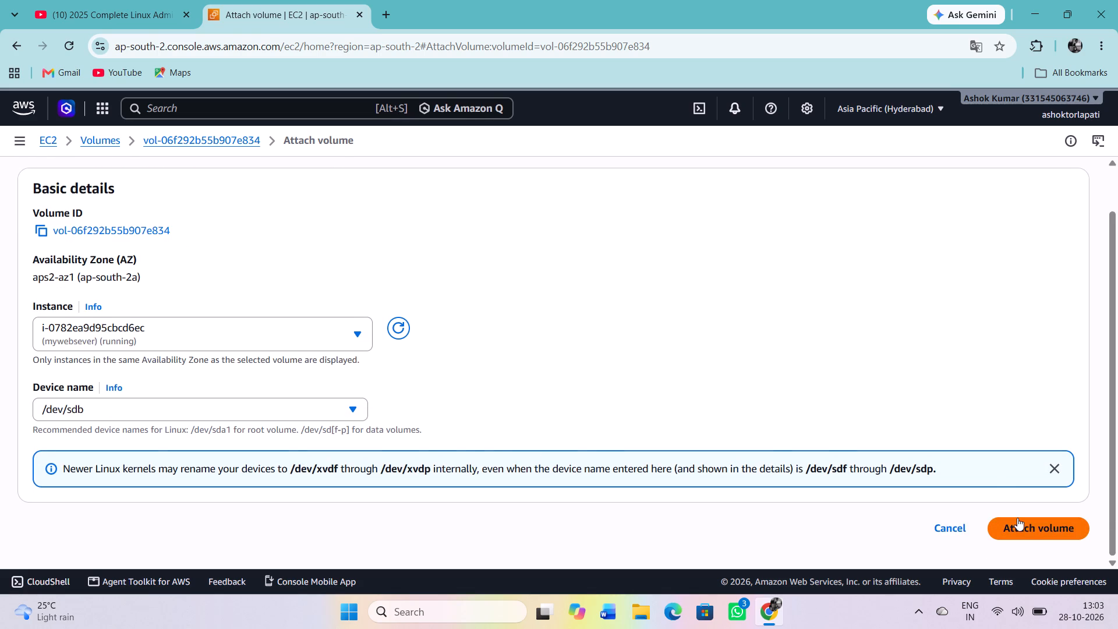
click(1019, 524)
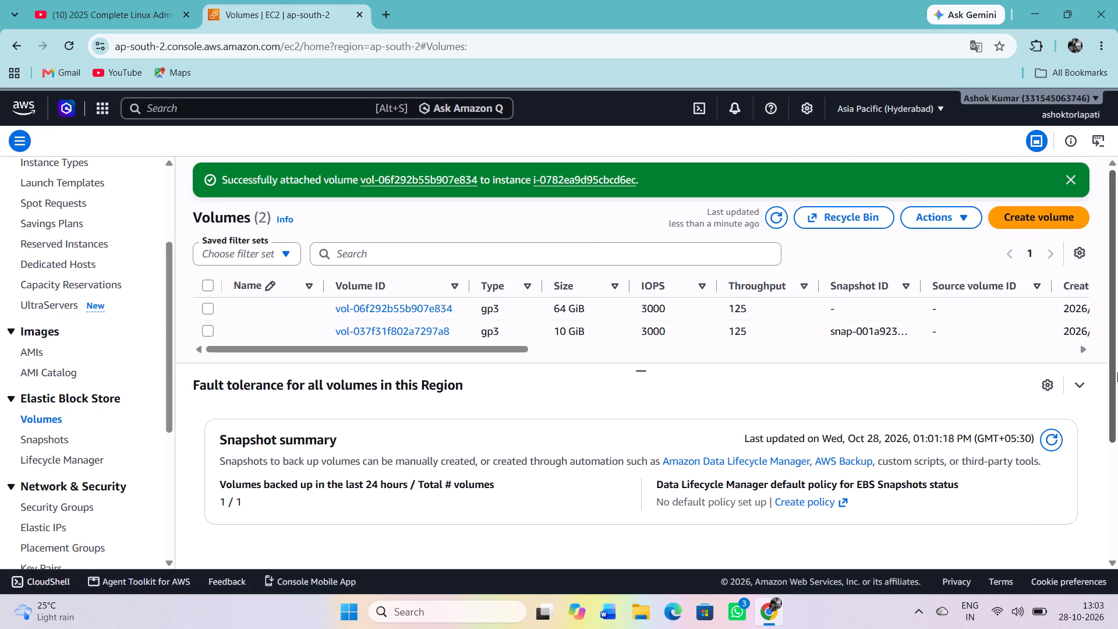
click(1069, 181)
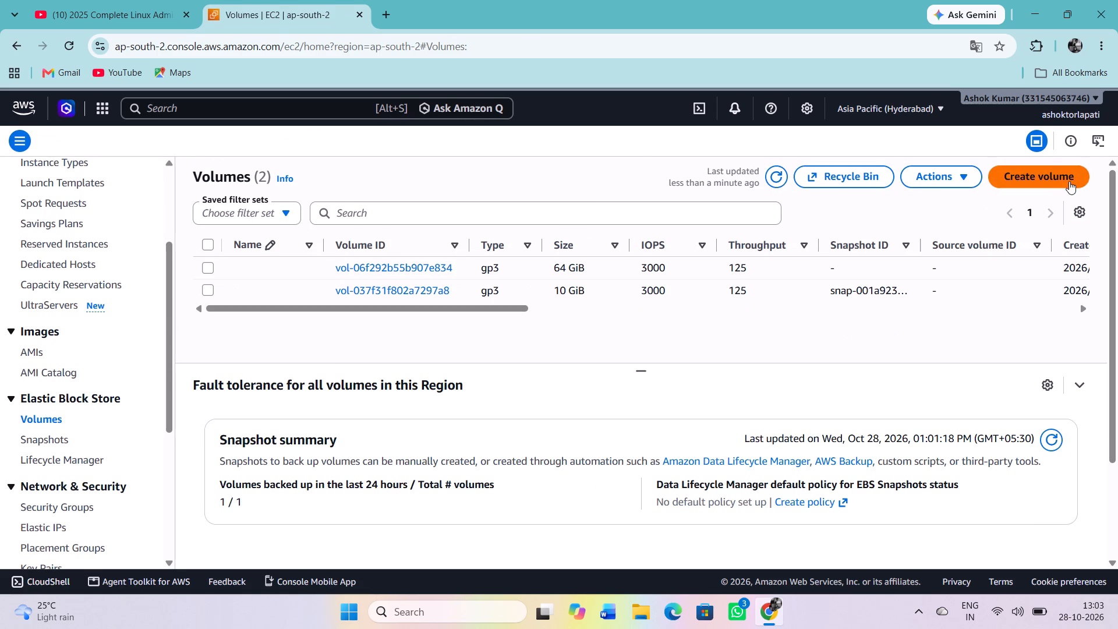
Refresh the volumes list and examine the columns for both volumes, including volume state, attached resources, status check and encryption.
click(768, 169)
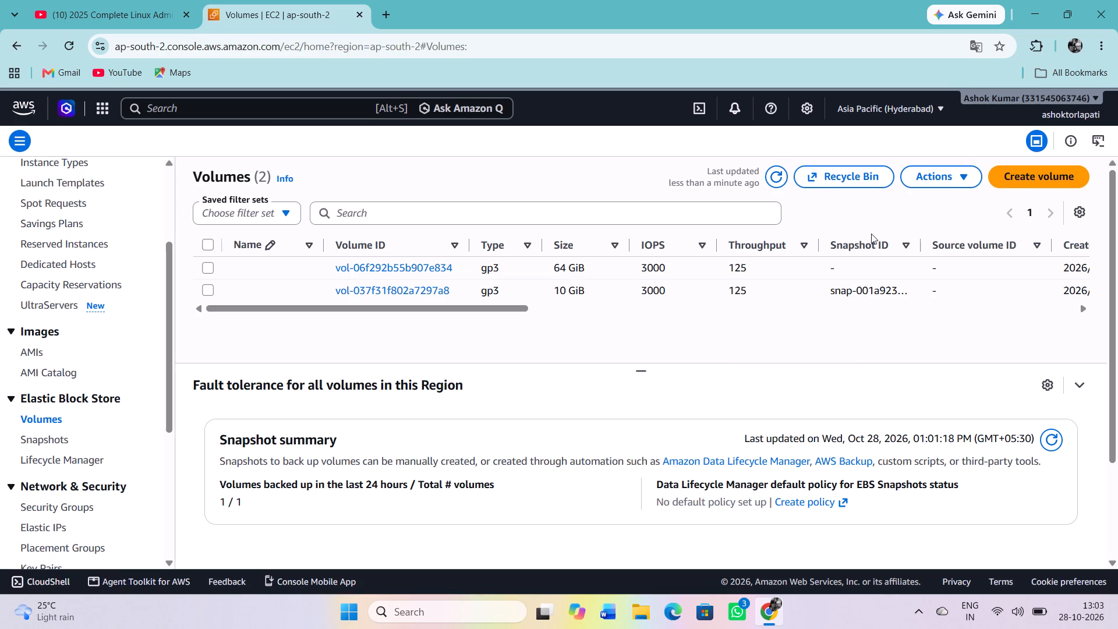
scroll(838, 268, left, 6)
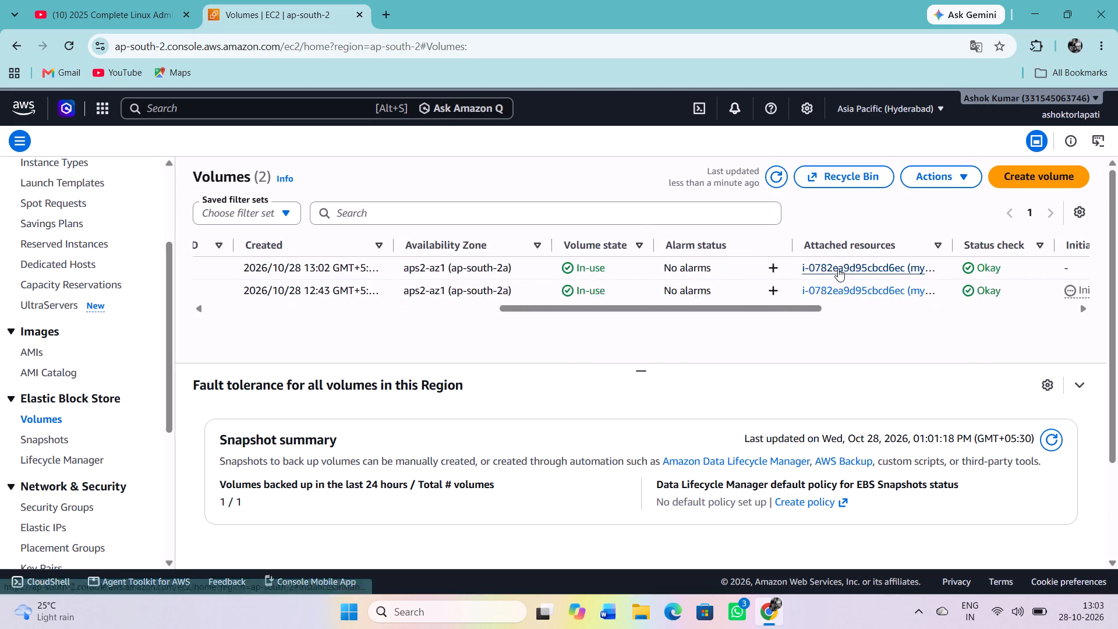
scroll(838, 268, left, 4)
scroll(838, 268, right, 7)
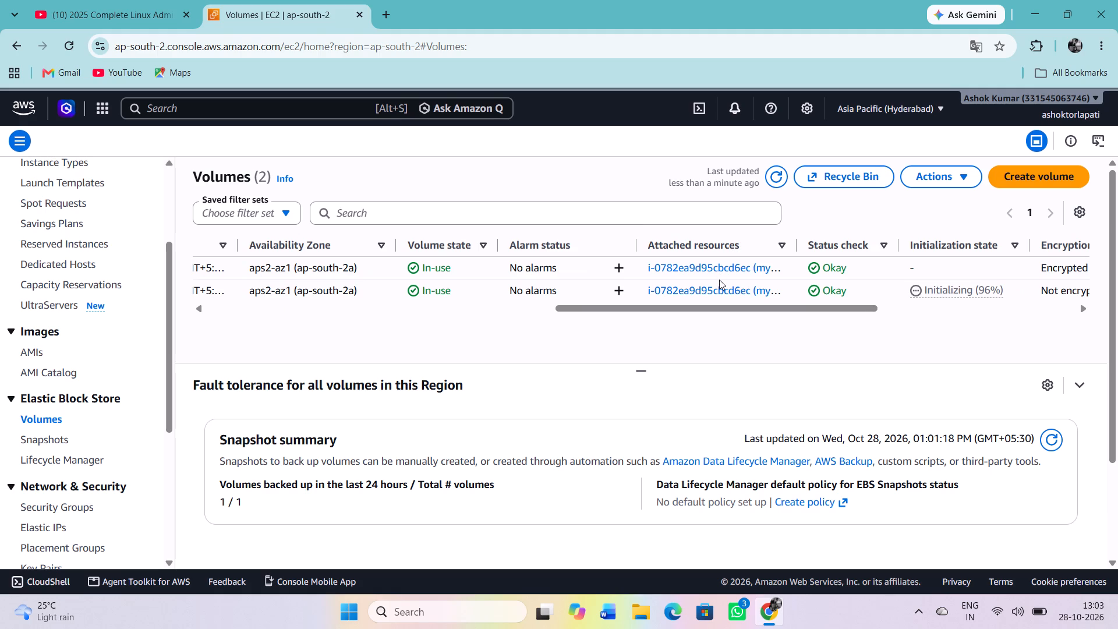
scroll(797, 271, right, 8)
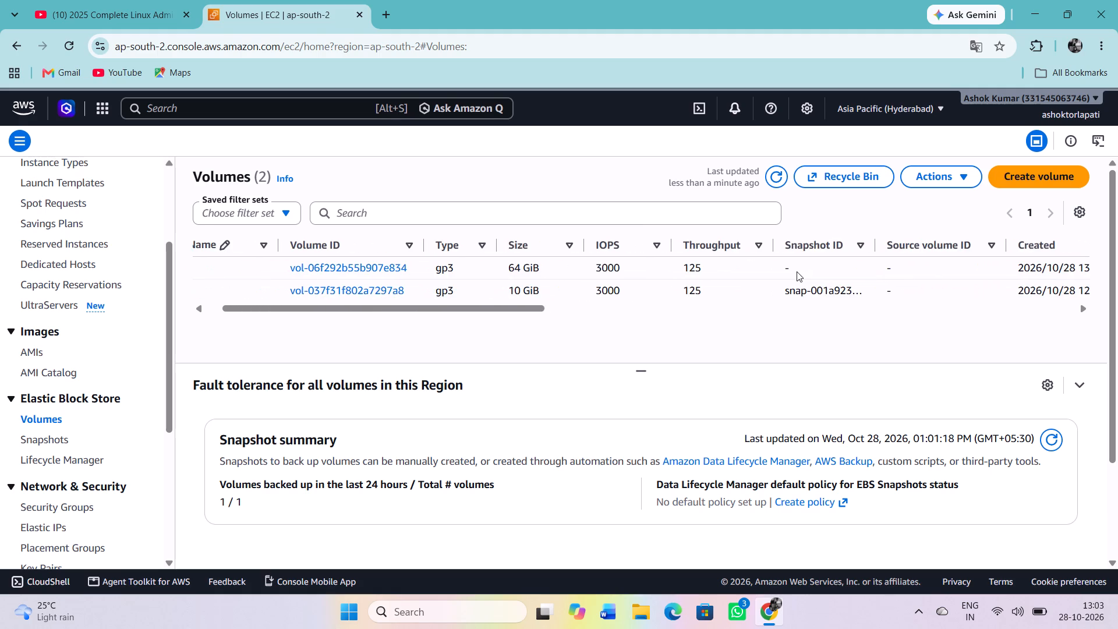
scroll(797, 271, right, 8)
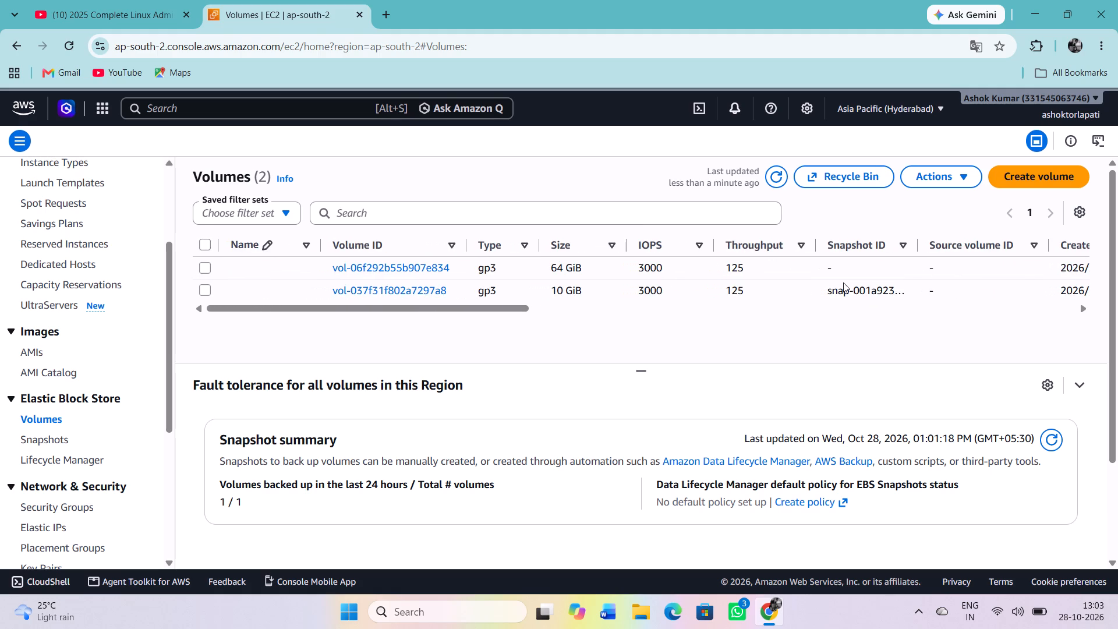
click(782, 176)
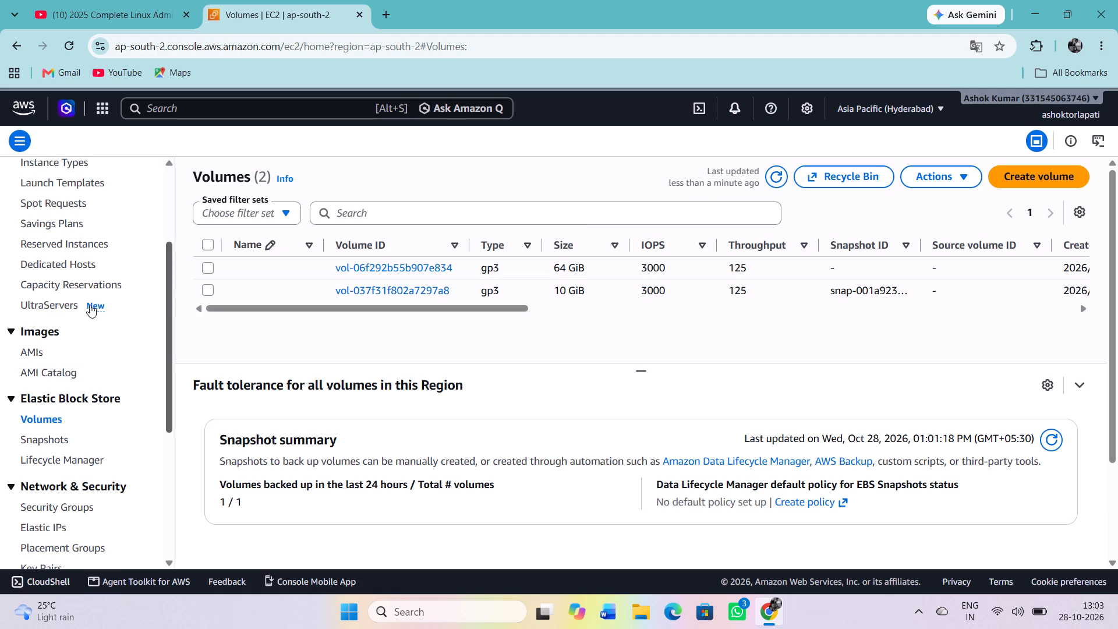
Open the EC2 Instances list.
scroll(84, 270, up, 5)
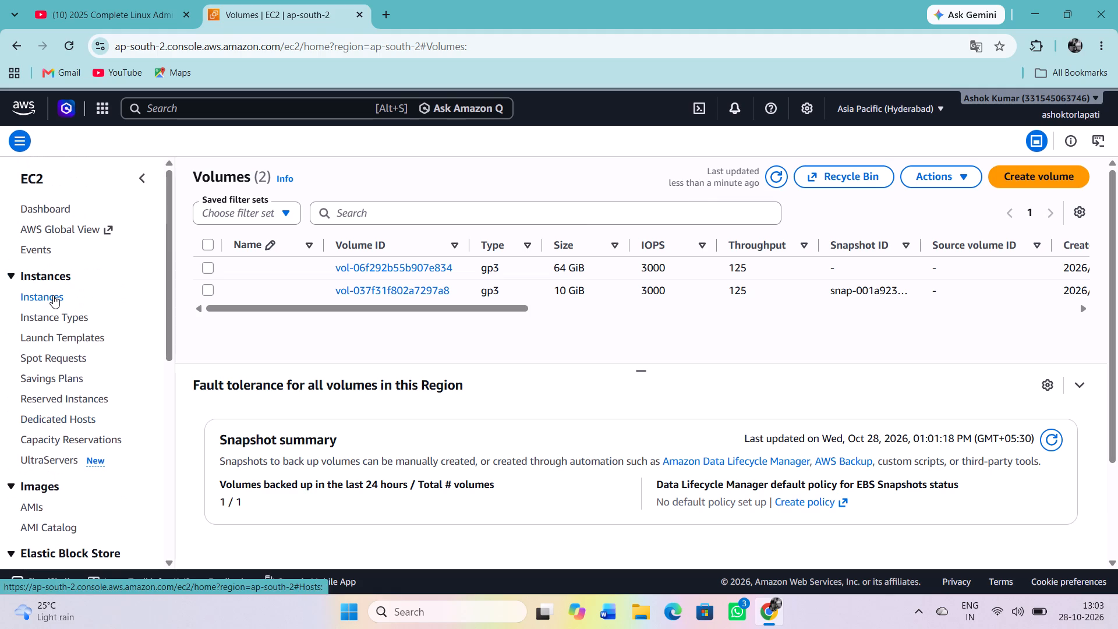
click(53, 295)
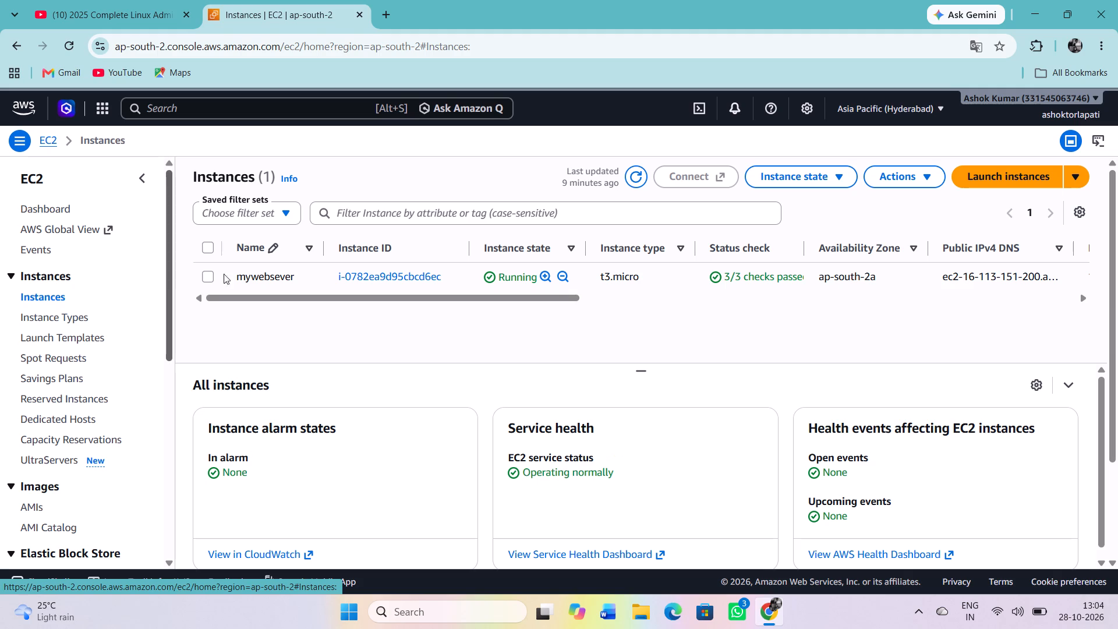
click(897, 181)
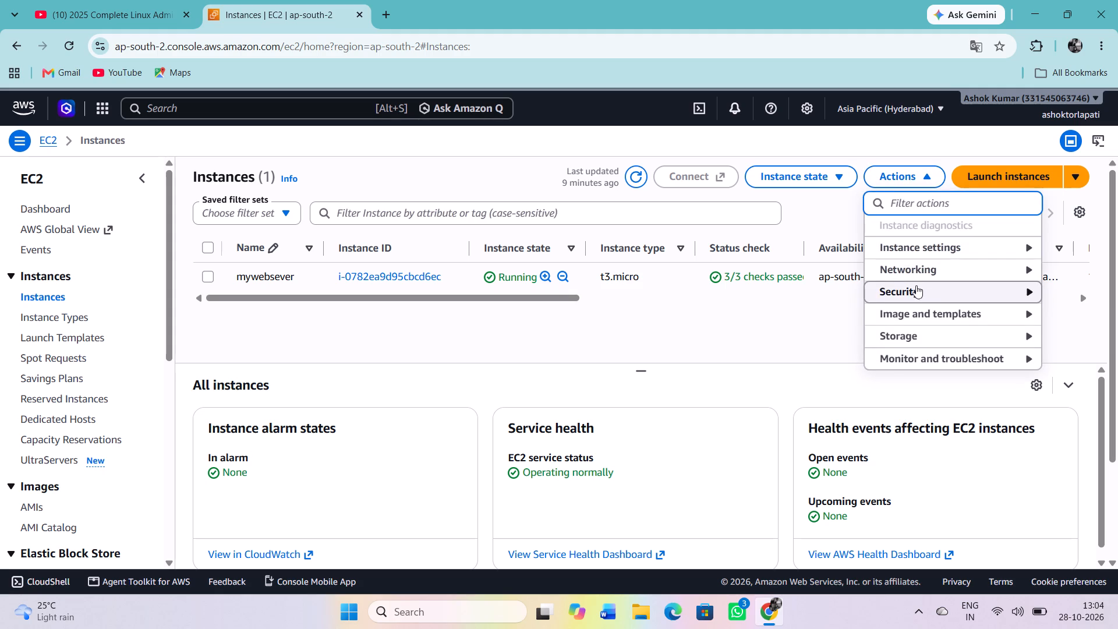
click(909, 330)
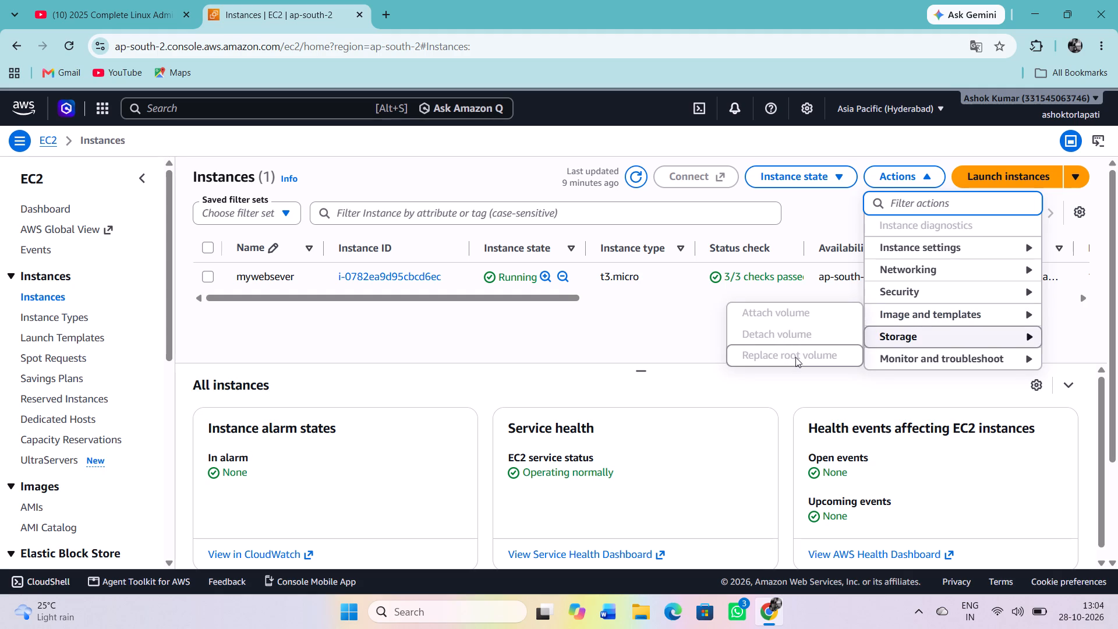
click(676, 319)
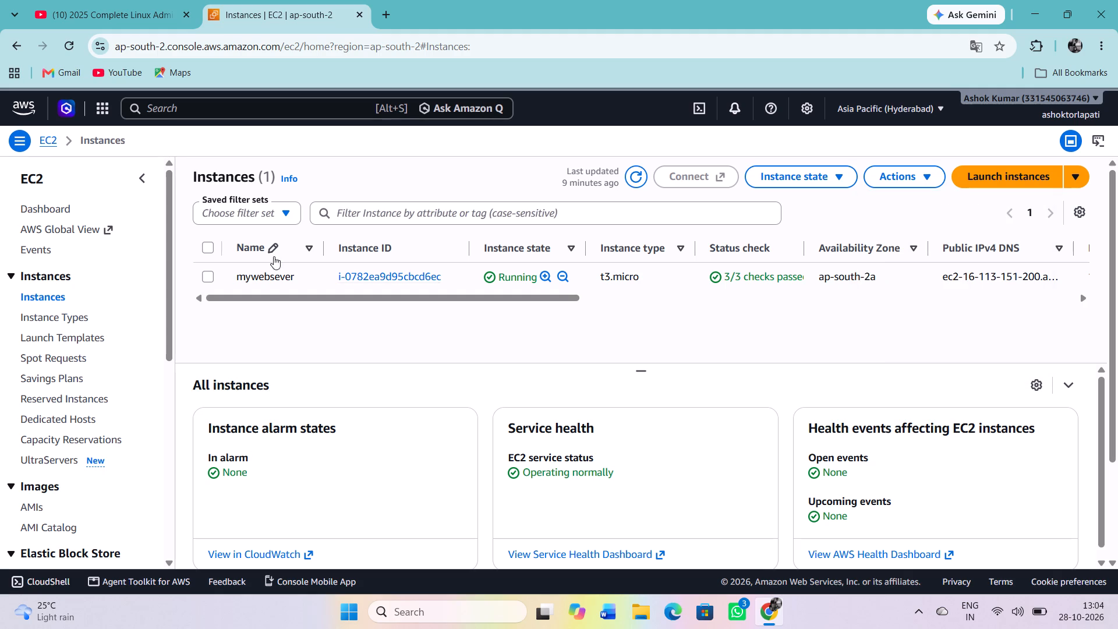
Detach the 64 GiB /dev/sdb volume from the mywebsever instance and dismiss the notification.
click(208, 278)
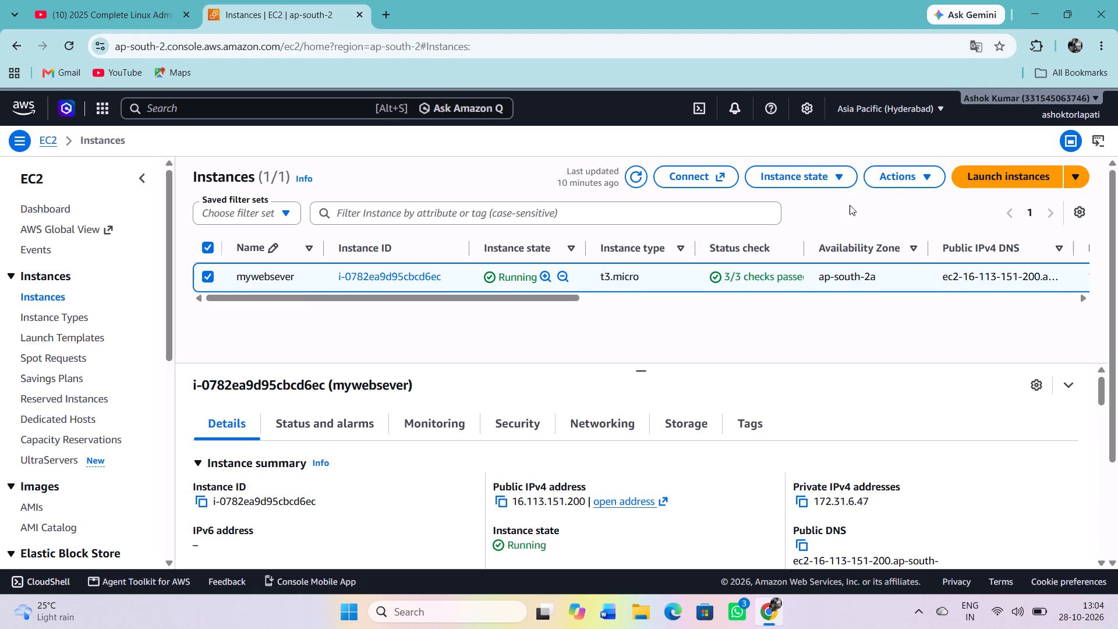
click(887, 183)
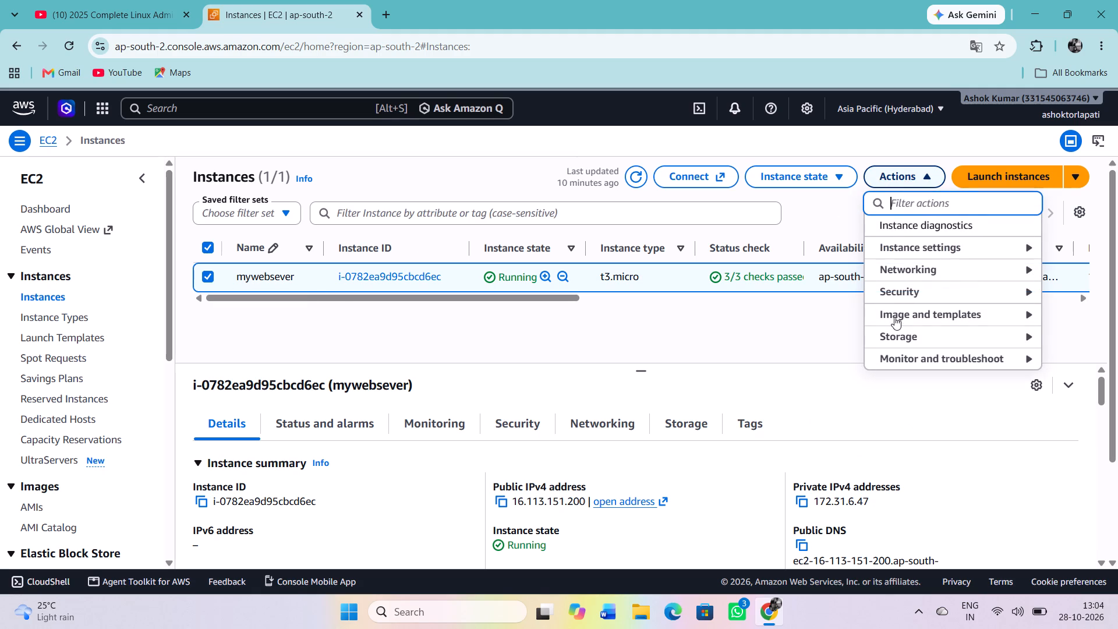
click(894, 333)
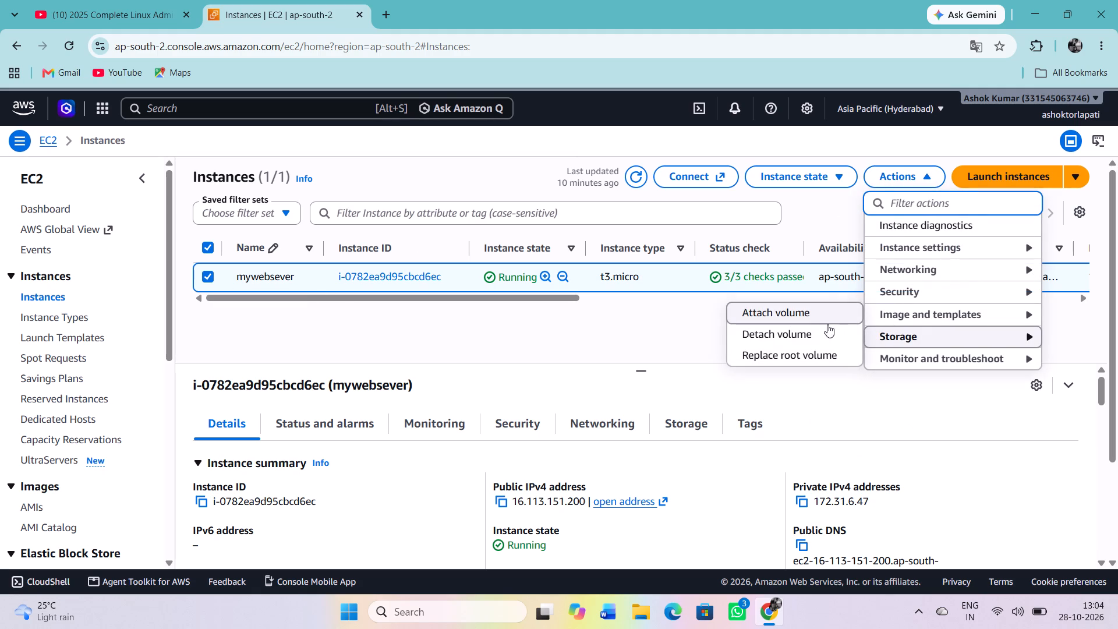
click(810, 331)
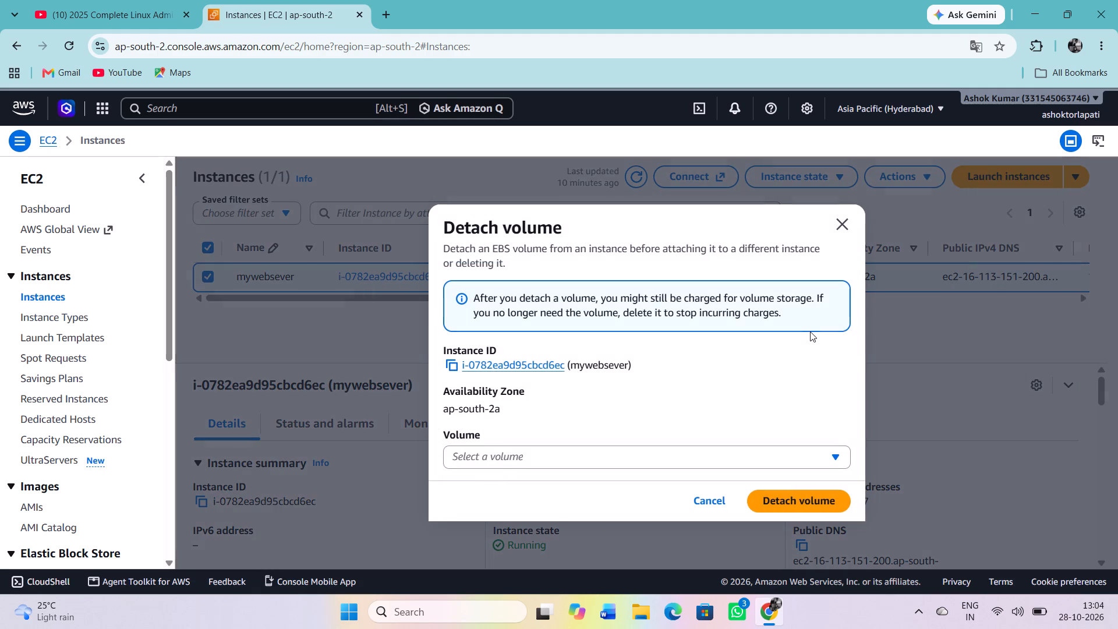
click(580, 452)
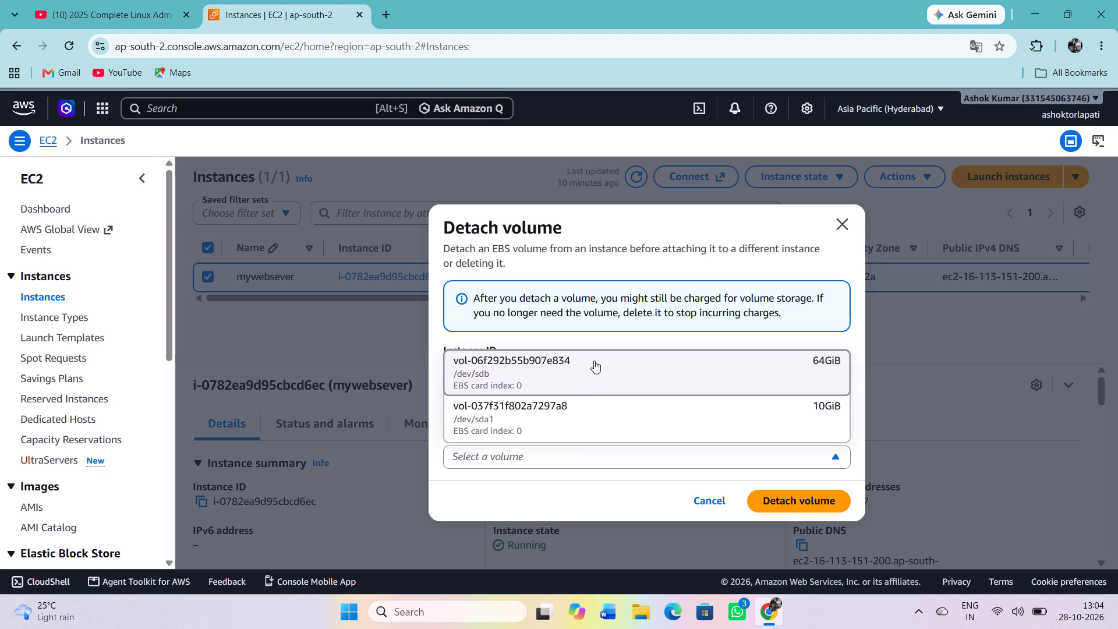
click(594, 361)
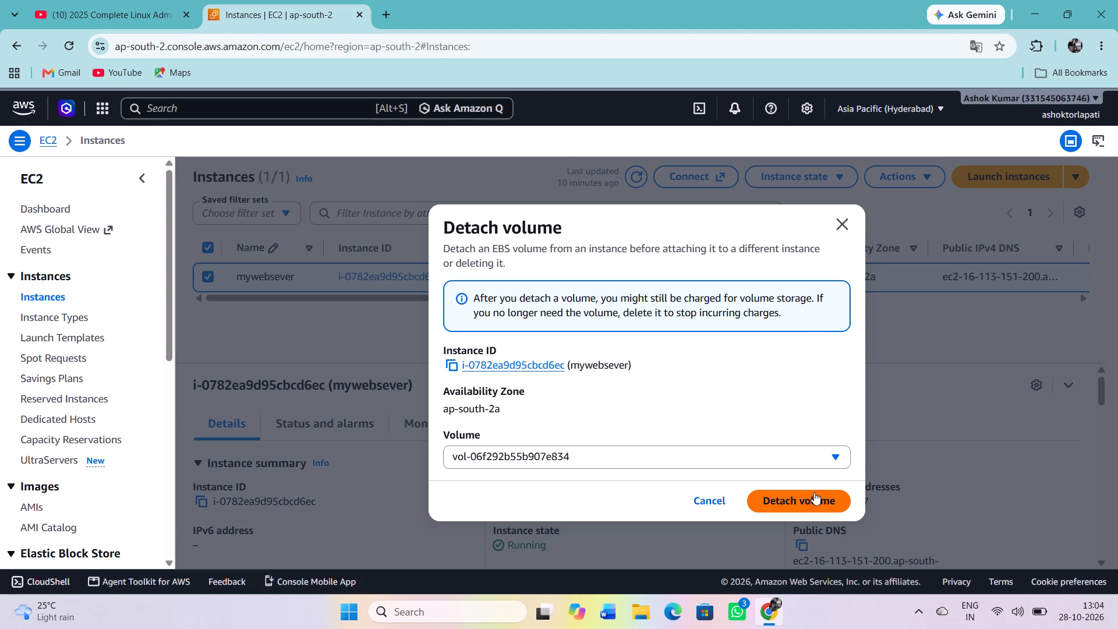
click(804, 501)
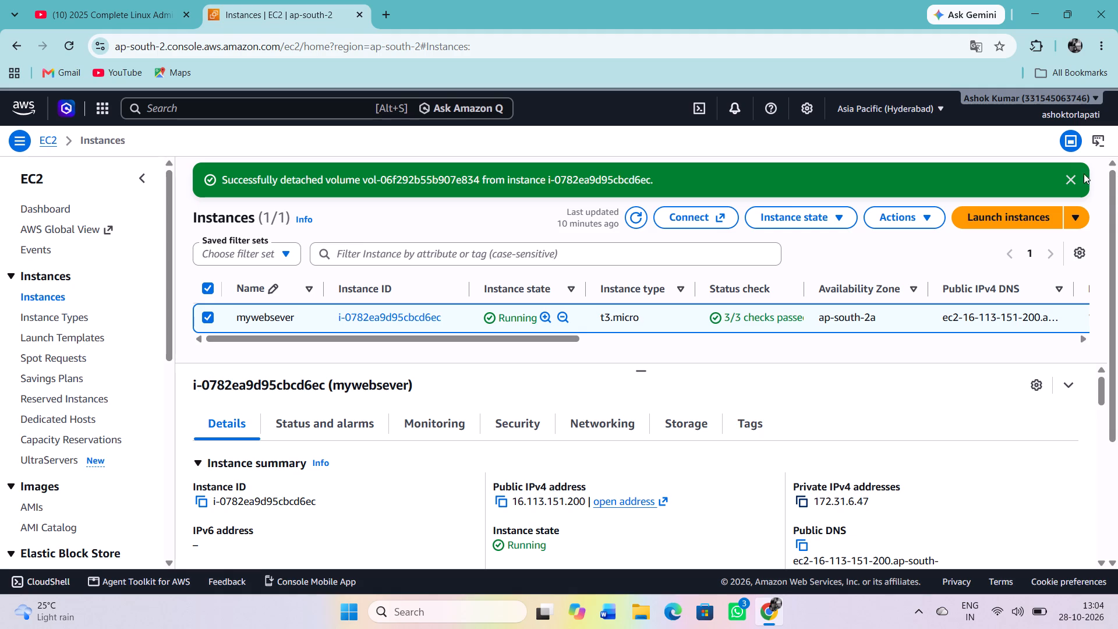
click(1068, 180)
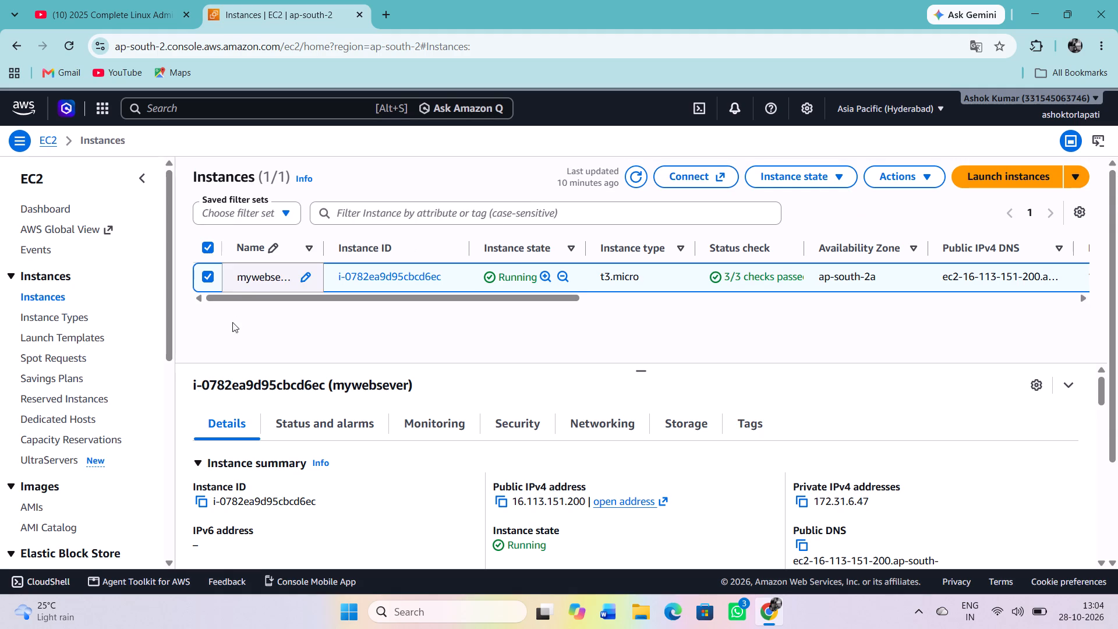
Open the Elastic Block Store volumes list.
scroll(52, 444, down, 3)
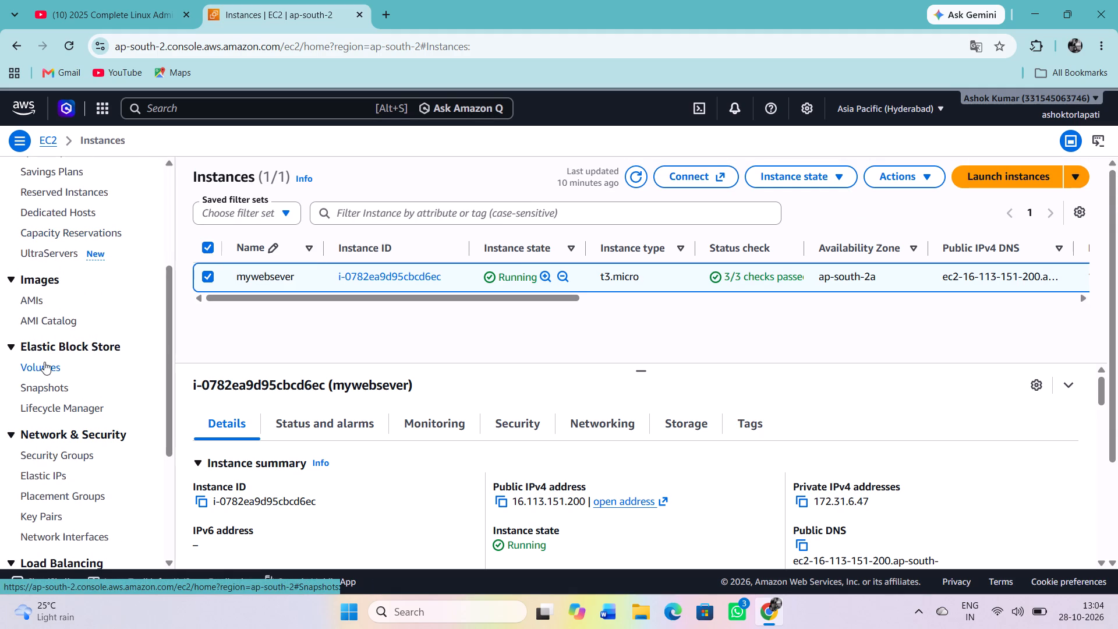
click(44, 362)
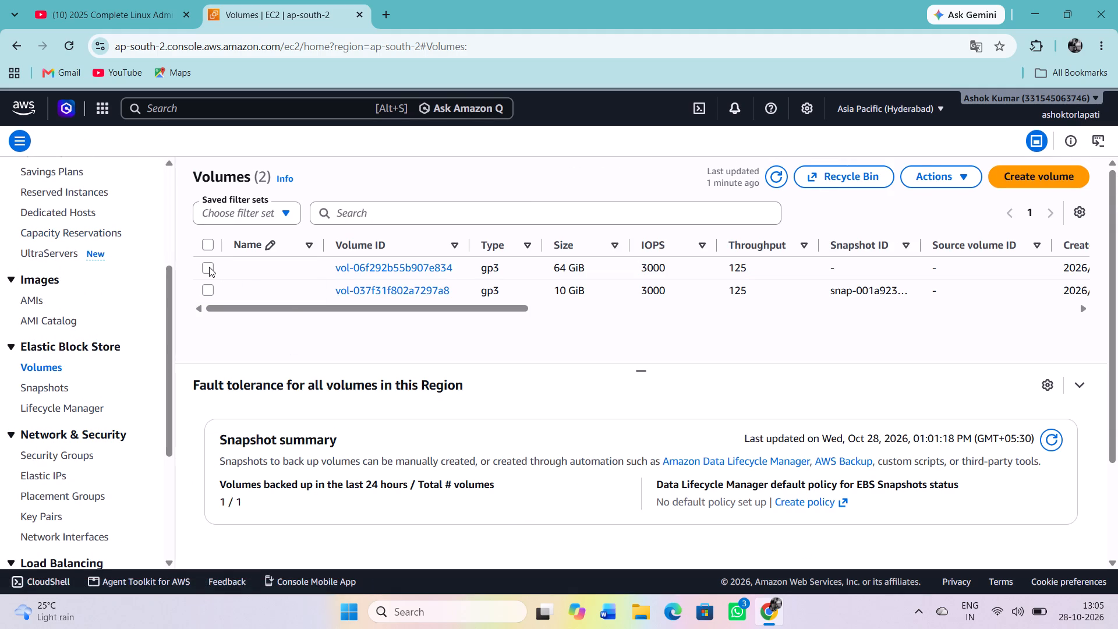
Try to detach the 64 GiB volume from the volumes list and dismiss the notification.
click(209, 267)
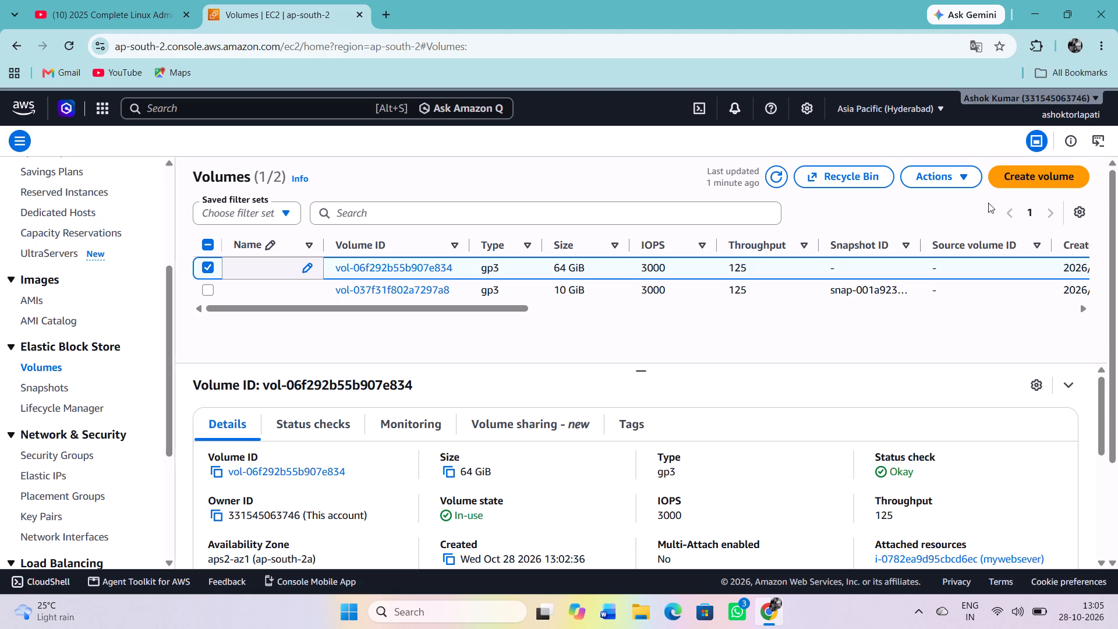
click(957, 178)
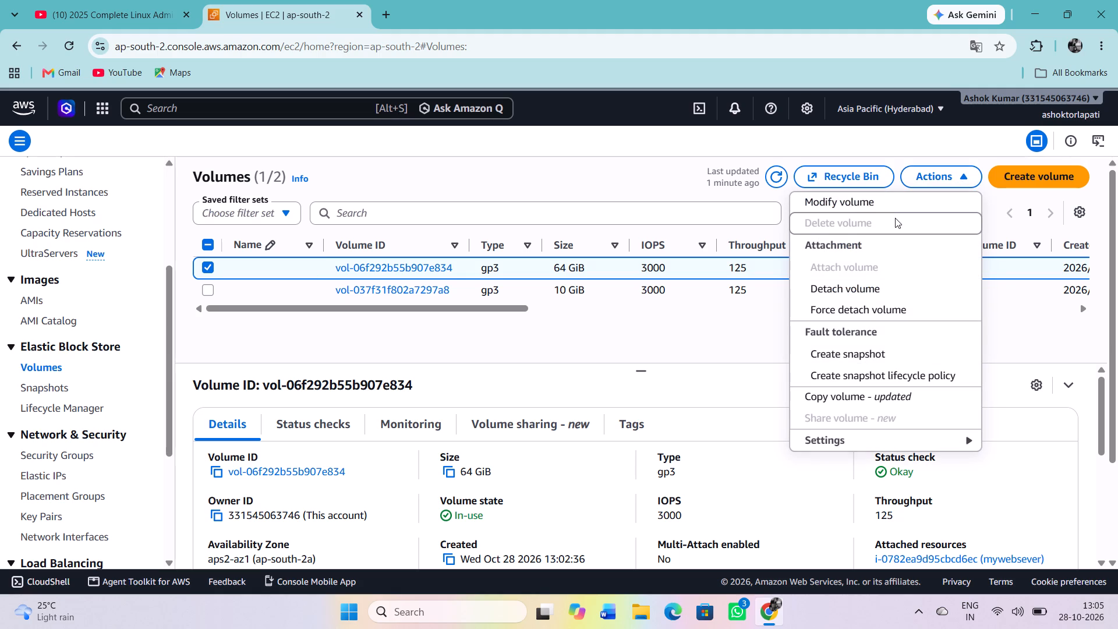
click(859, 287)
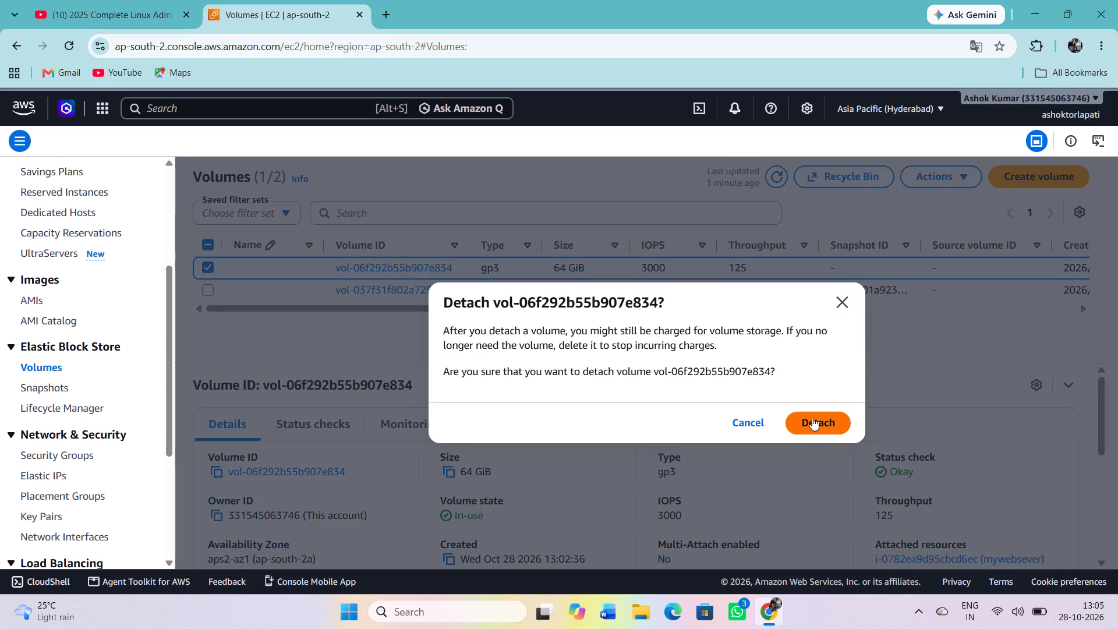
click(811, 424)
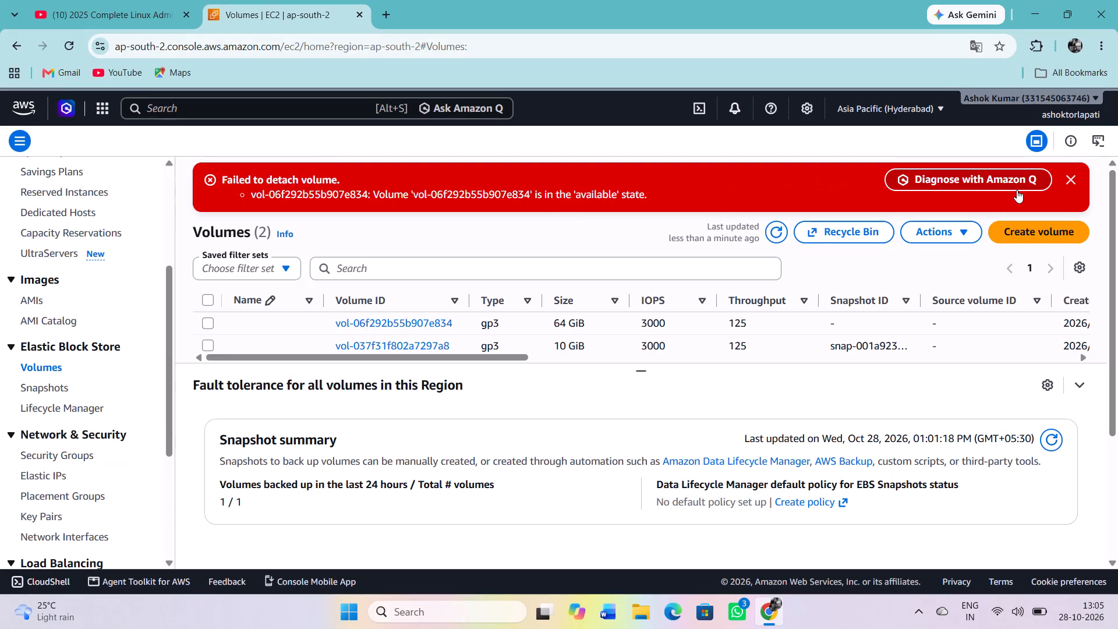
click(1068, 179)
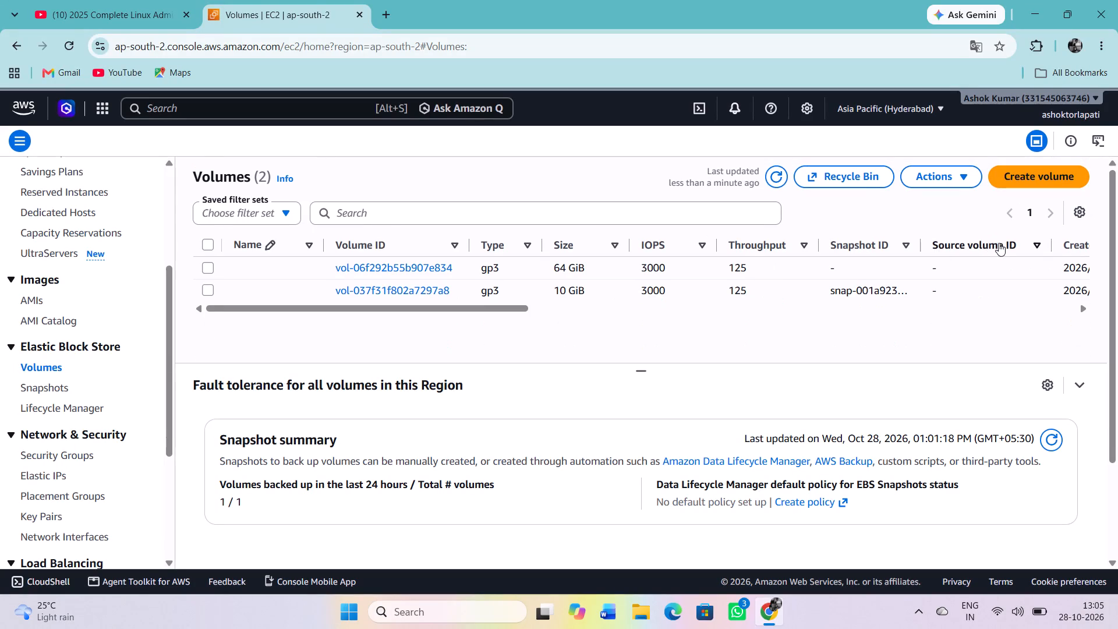
Delete the 64 GiB volume, confirming with delete, dismiss the notification and refresh the volumes list.
scroll(999, 243, left, 8)
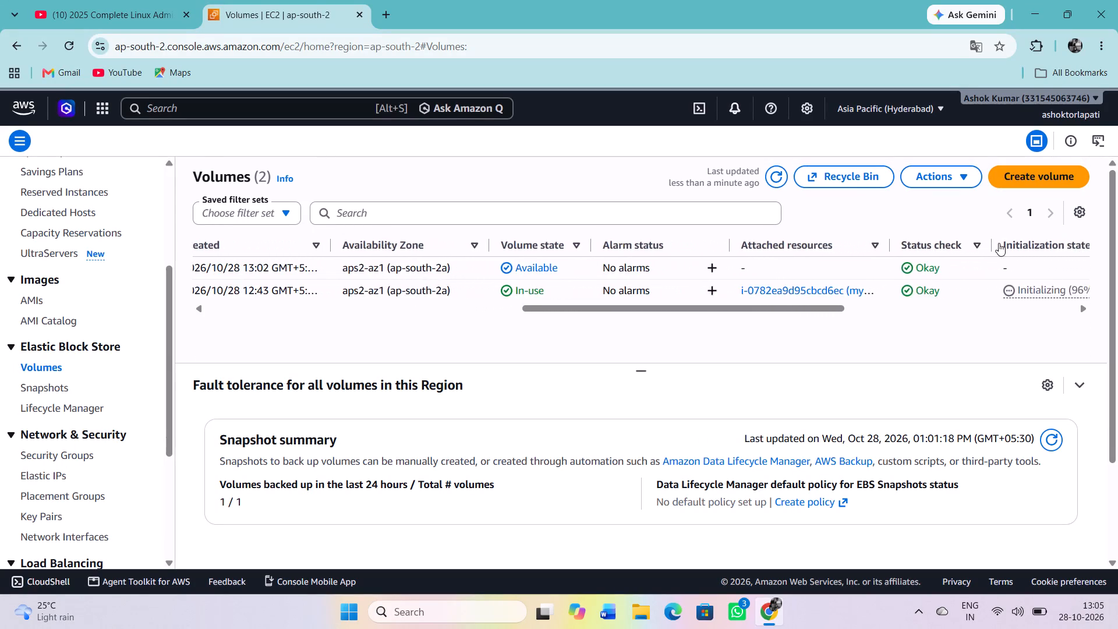
scroll(999, 243, right, 8)
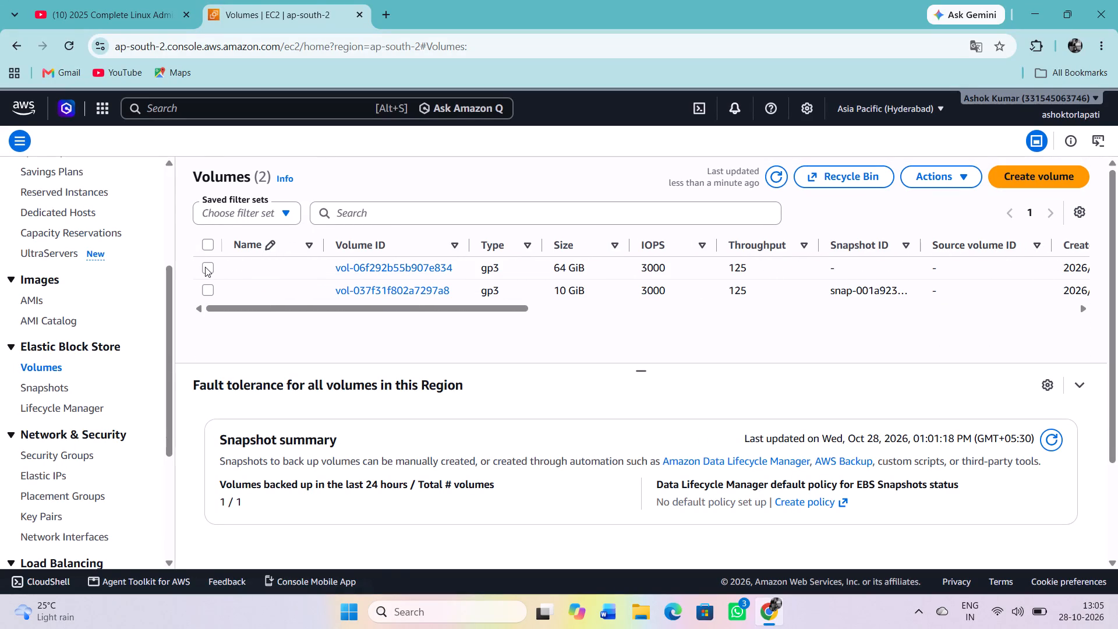
click(205, 267)
click(935, 182)
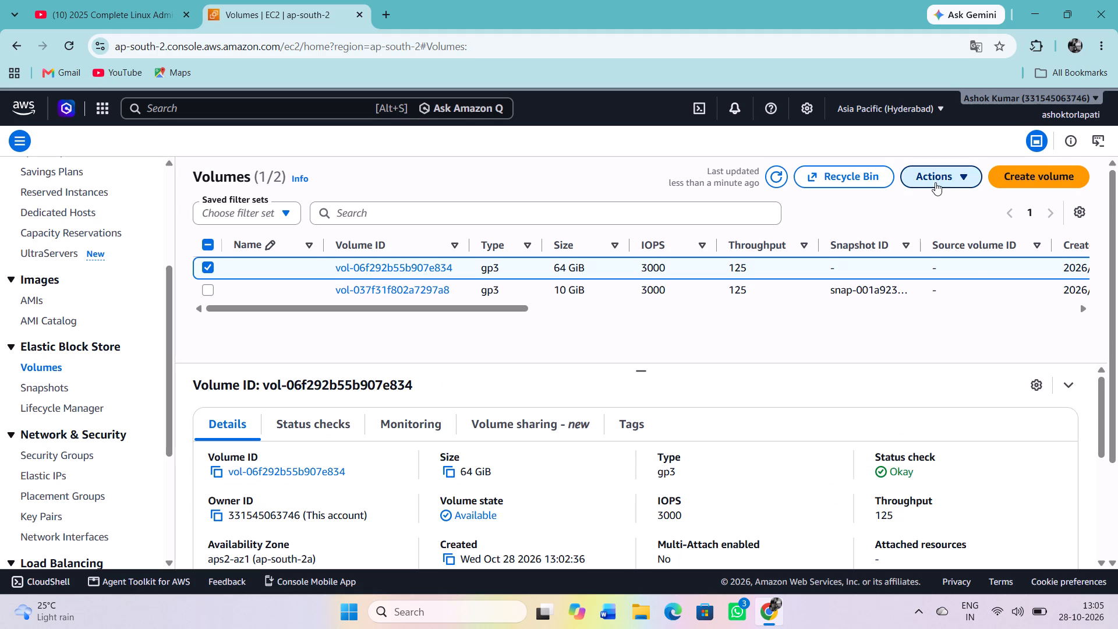
click(882, 222)
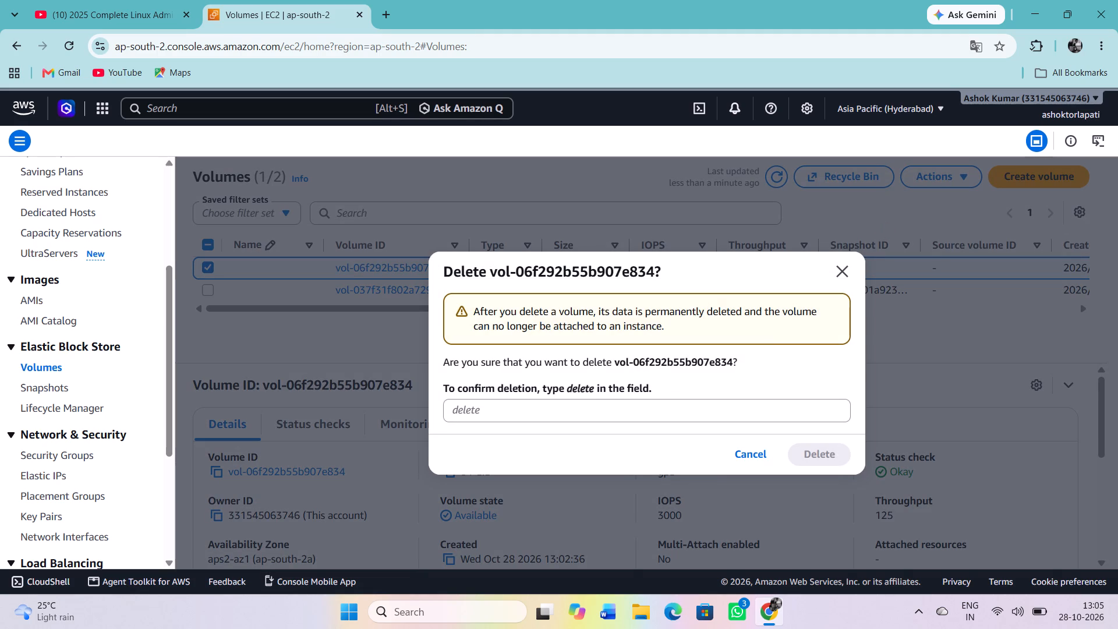
click(573, 408)
text(delete)
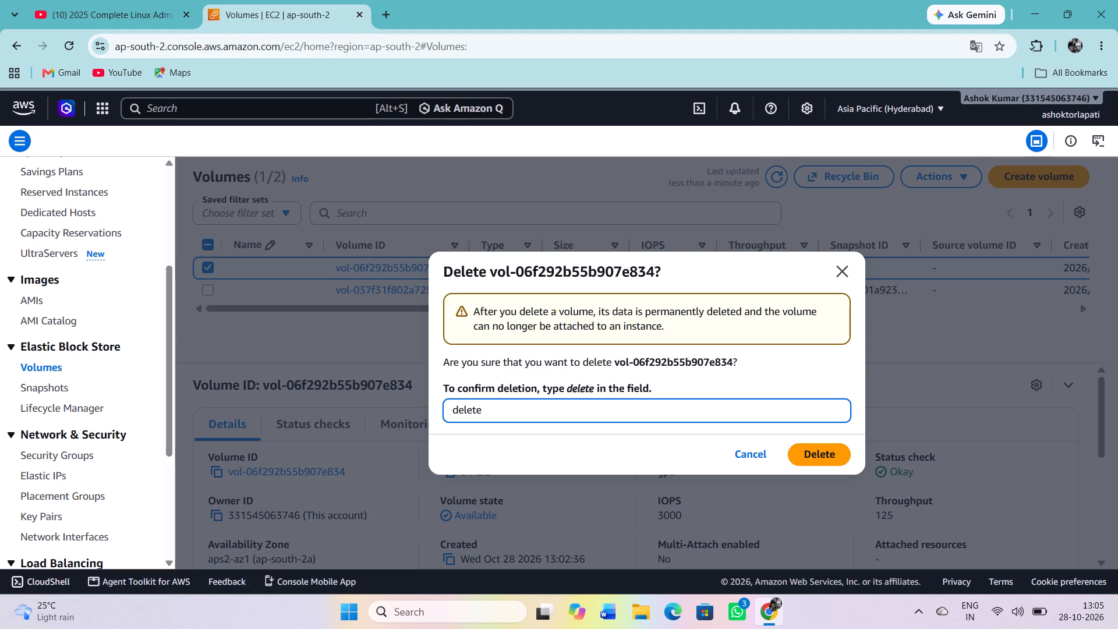
key(Return)
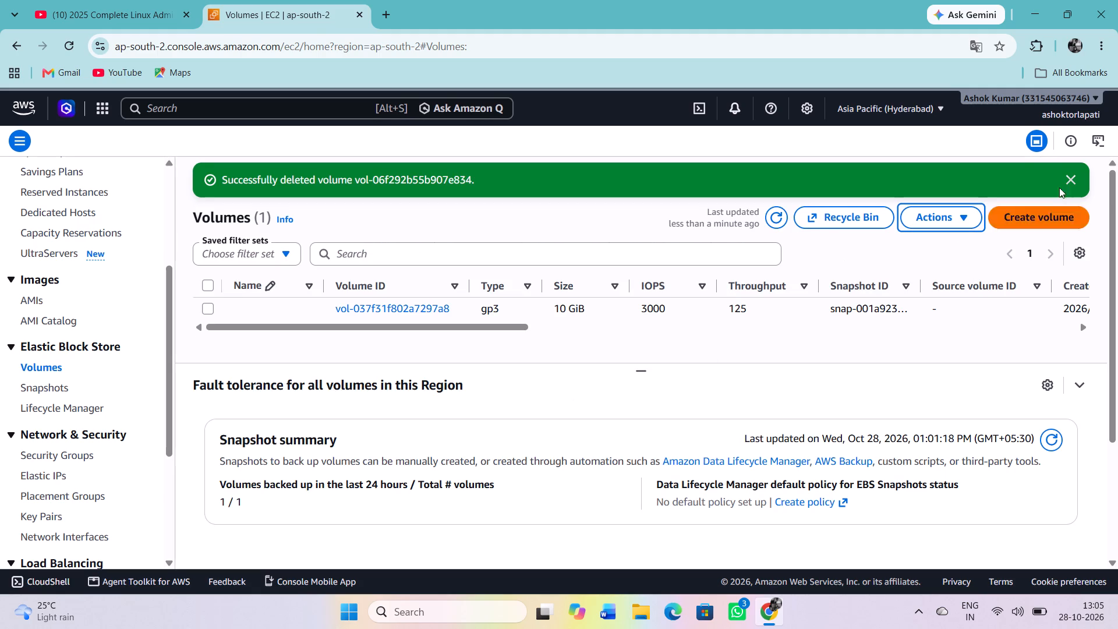
click(1069, 174)
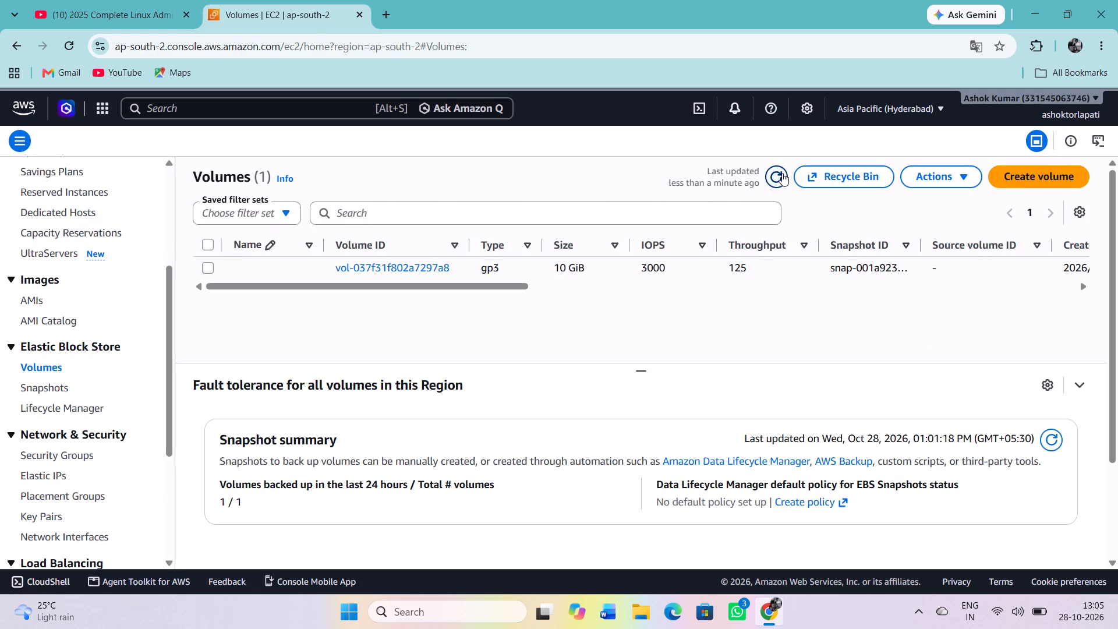
click(781, 172)
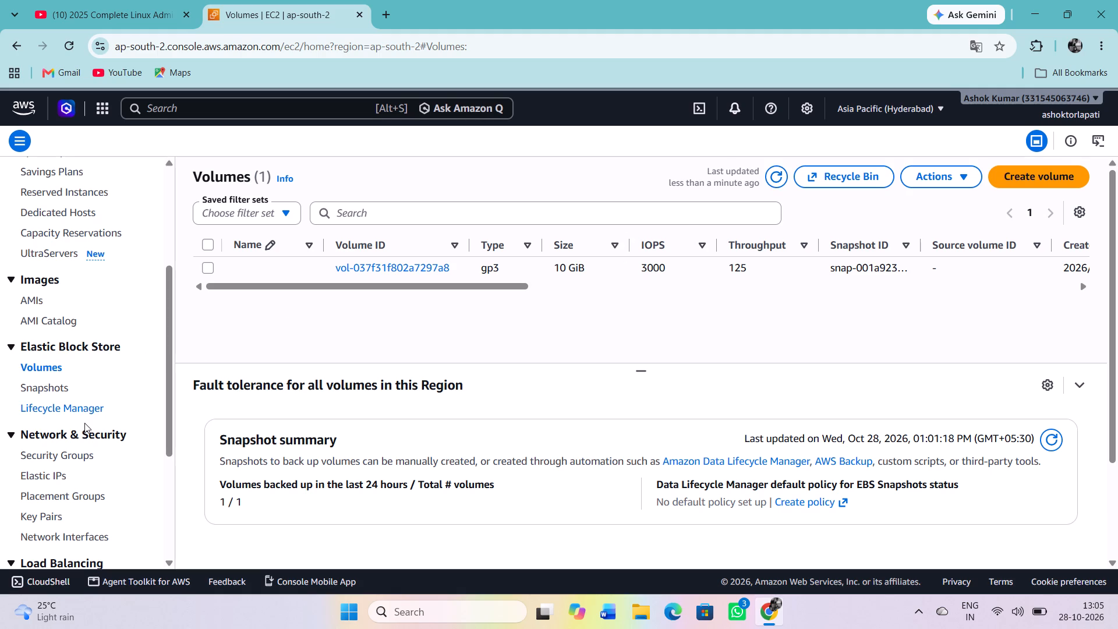
Open the EC2 Auto Scaling Groups page and start creating an Auto Scaling group.
scroll(84, 423, down, 3)
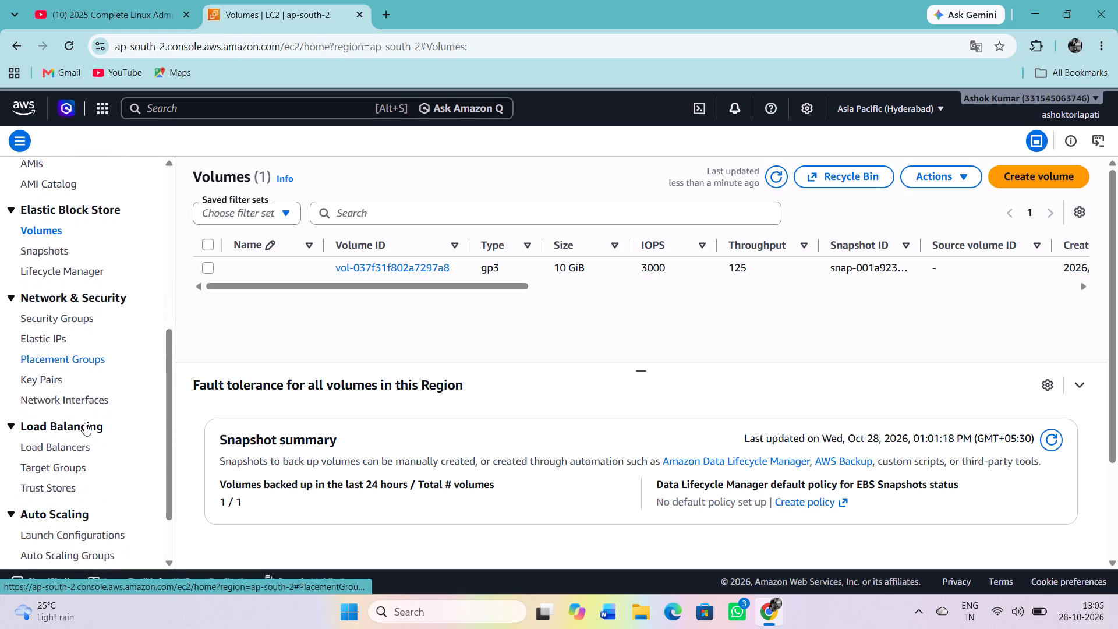
scroll(84, 423, down, 3)
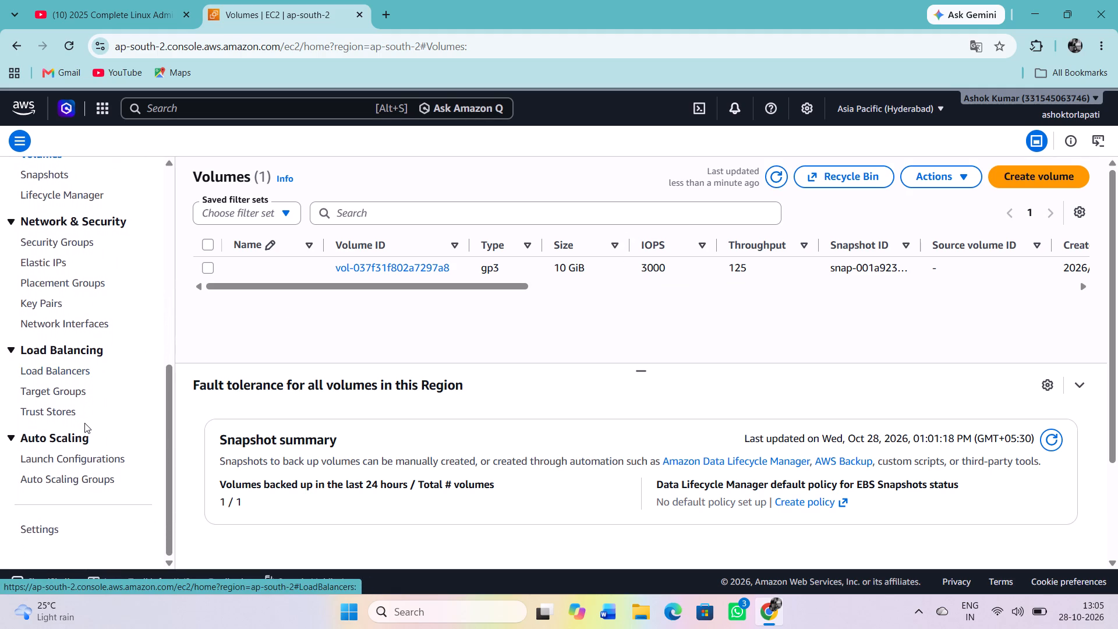
click(85, 471)
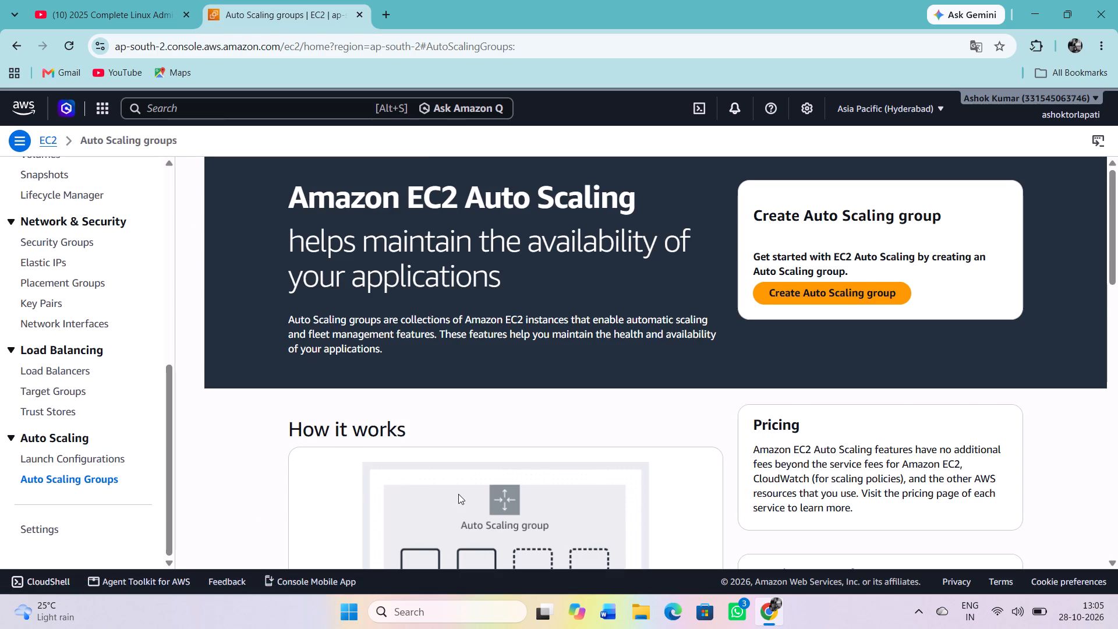
scroll(458, 494, down, 4)
scroll(458, 494, up, 3)
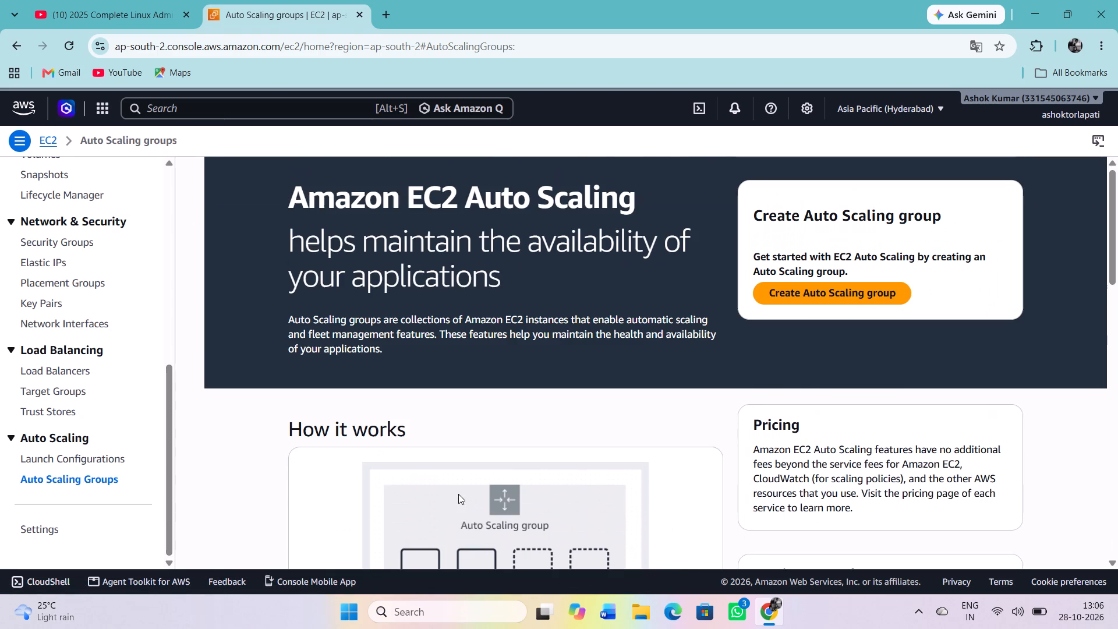
scroll(458, 494, up, 1)
click(857, 301)
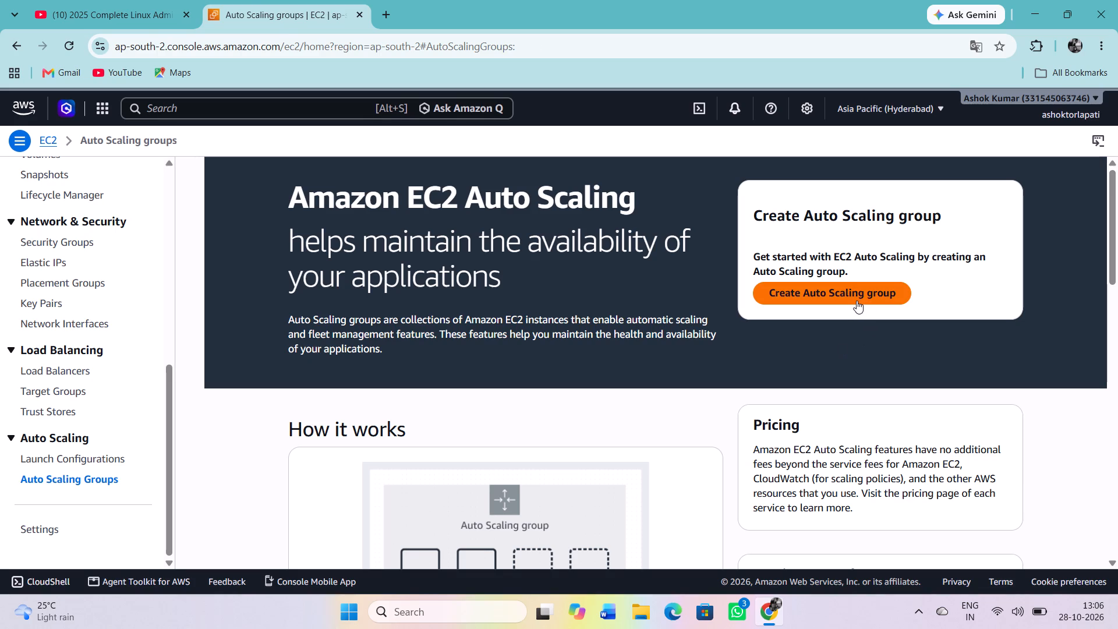
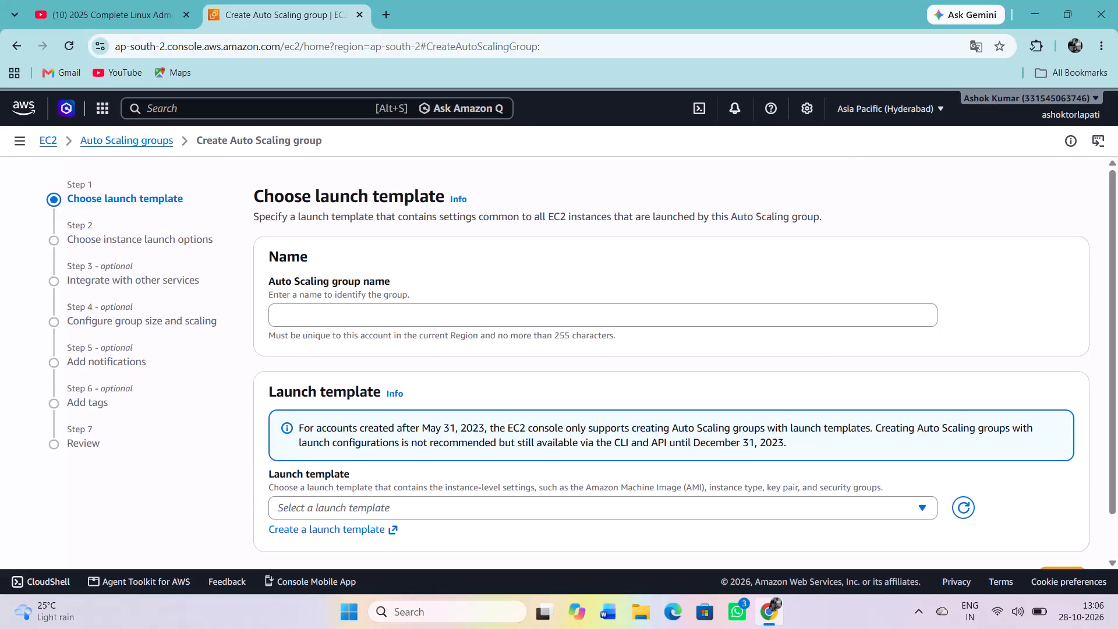
Leave the Auto Scaling group creation form for the EC2 dashboard and open the Instances list.
scroll(829, 323, down, 1)
scroll(829, 323, up, 4)
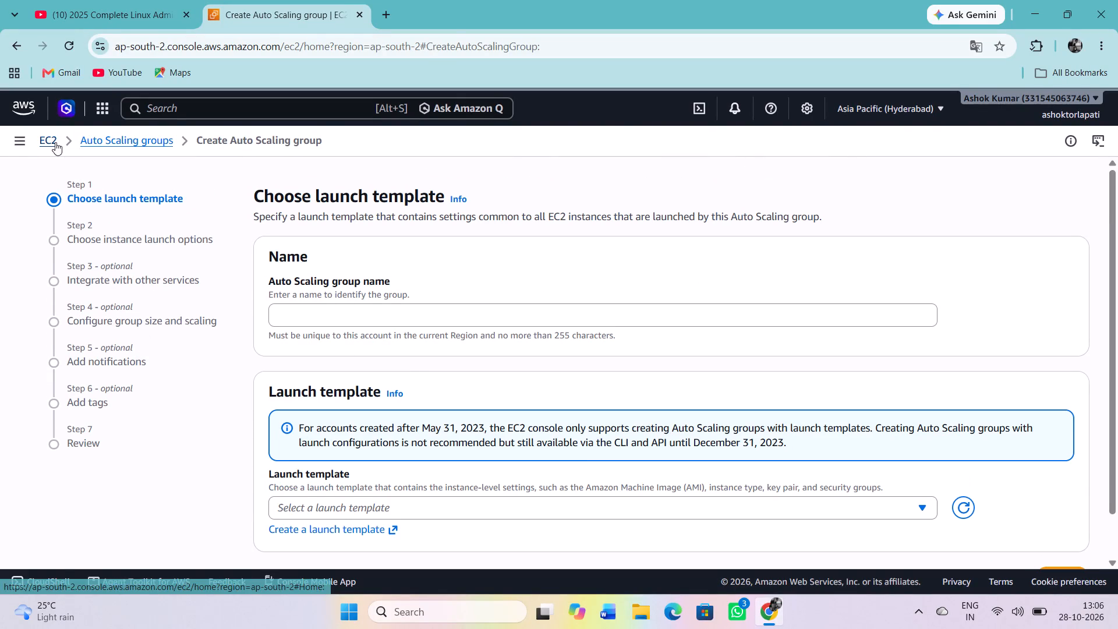
click(55, 142)
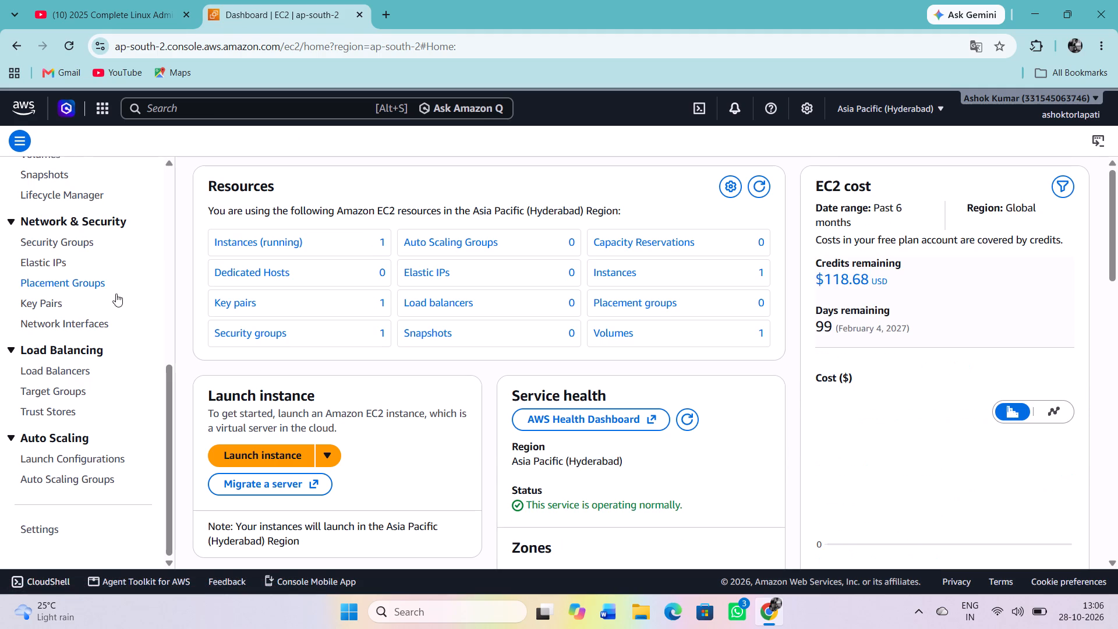
scroll(76, 315, up, 4)
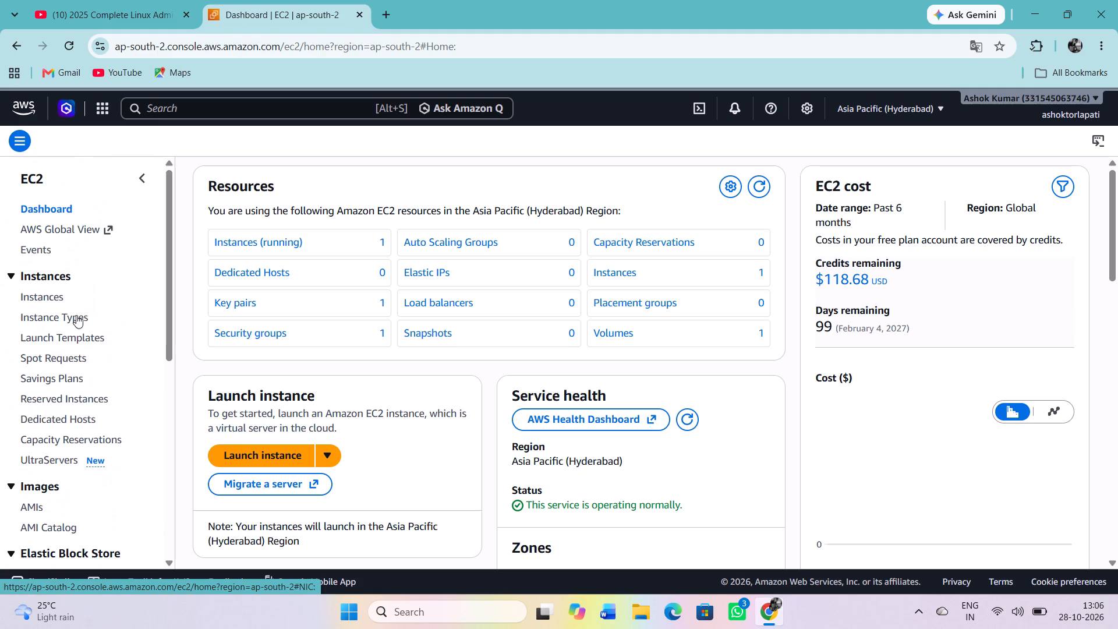
click(63, 279)
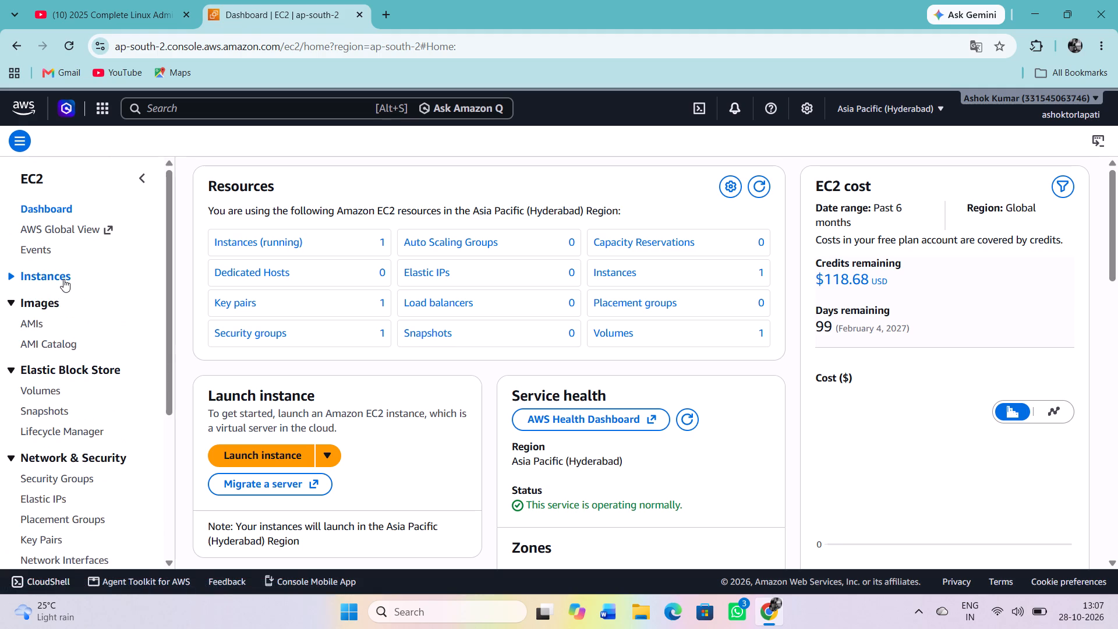
click(63, 279)
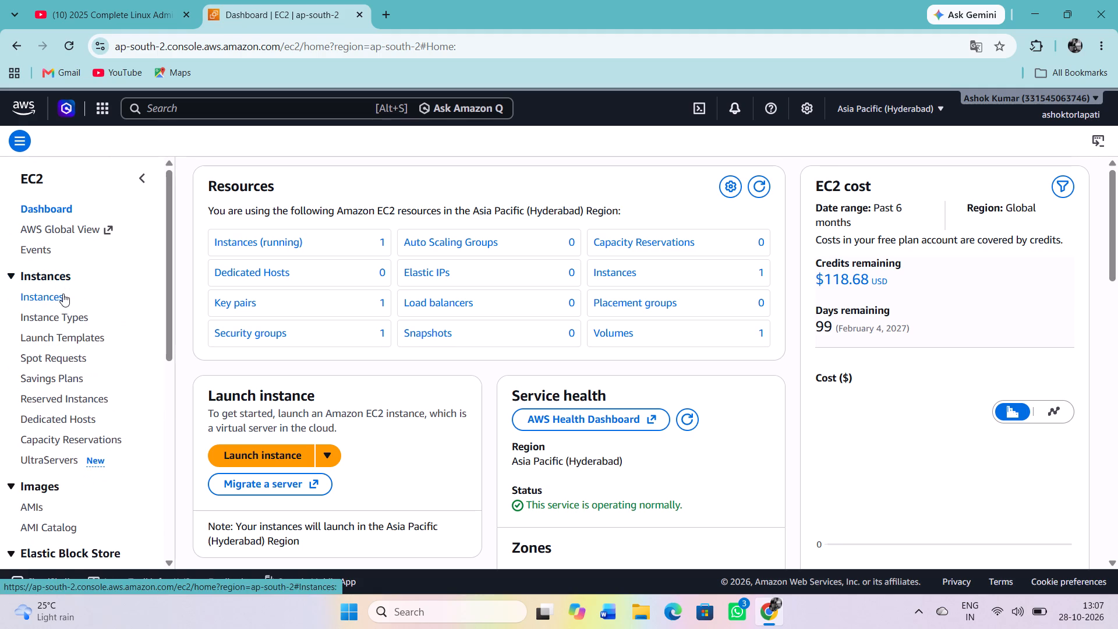
click(63, 294)
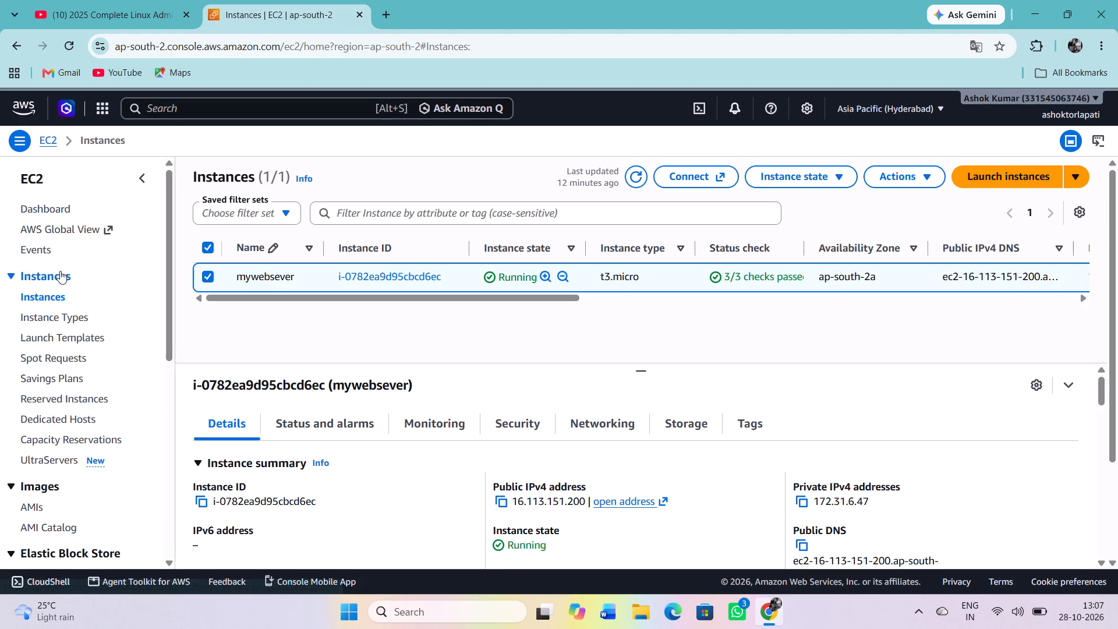
click(60, 271)
click(60, 271)
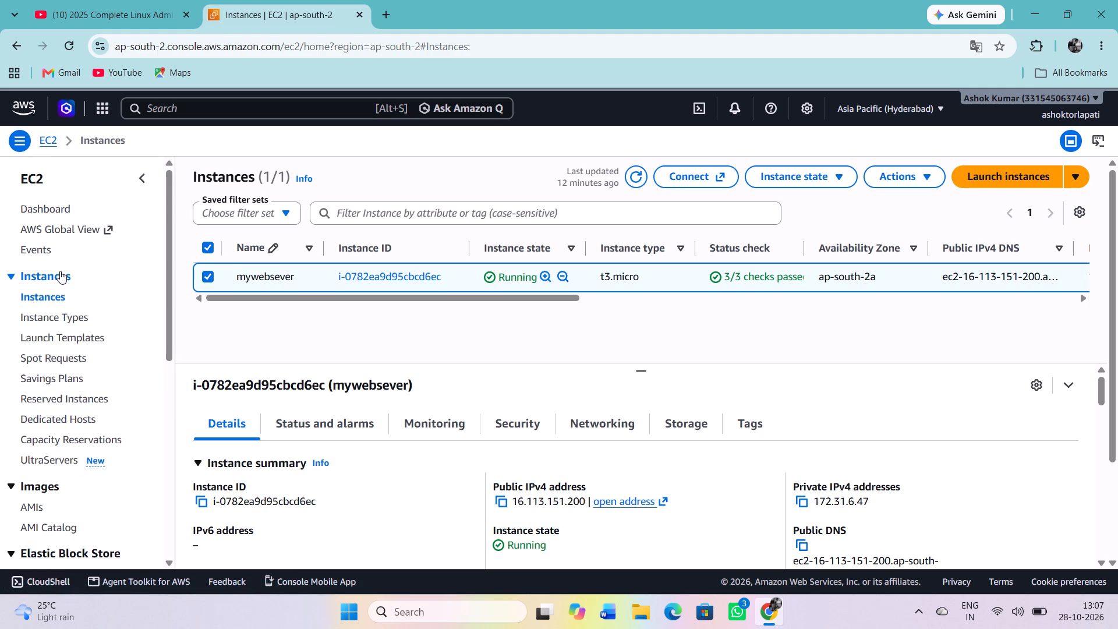
Terminate the mywebsever instance, leaving the OS shutdown not skipped, and dismiss the notification.
click(815, 179)
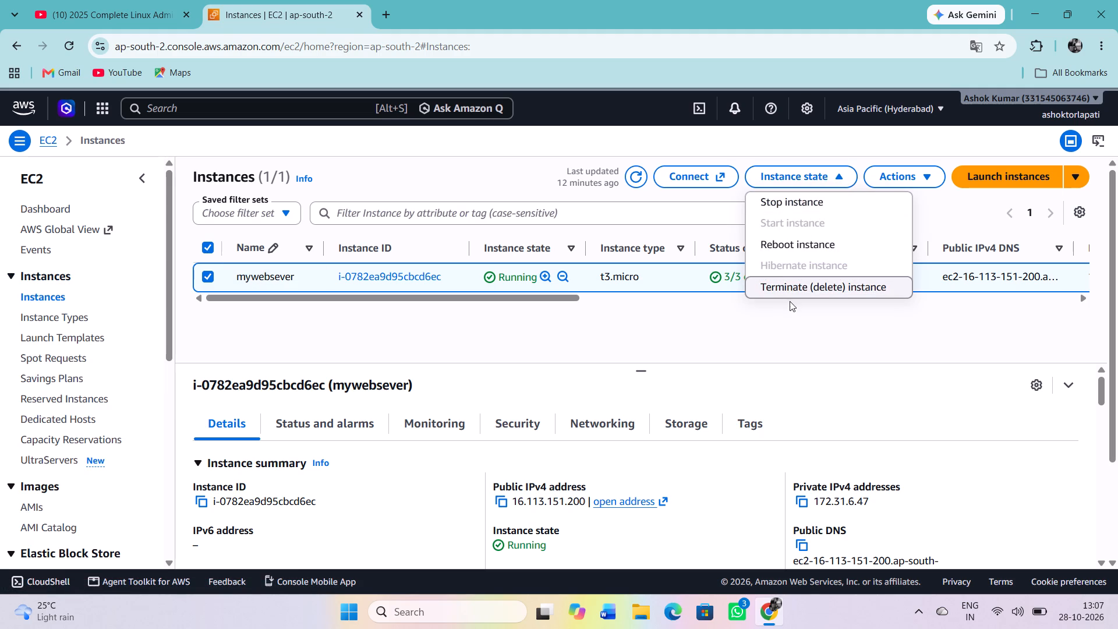
click(797, 283)
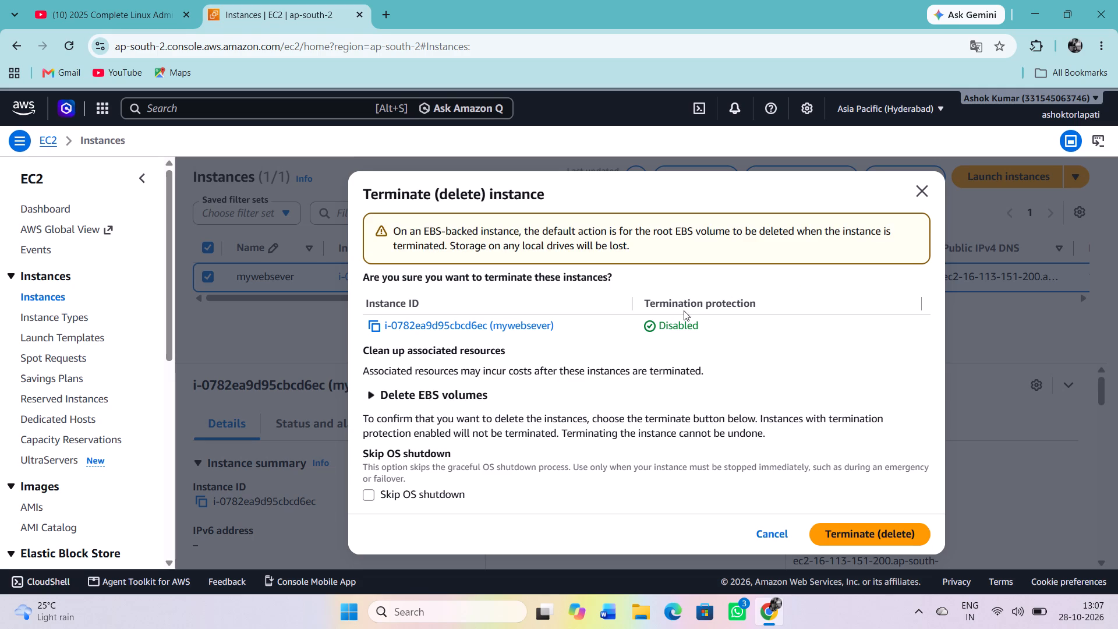
click(847, 534)
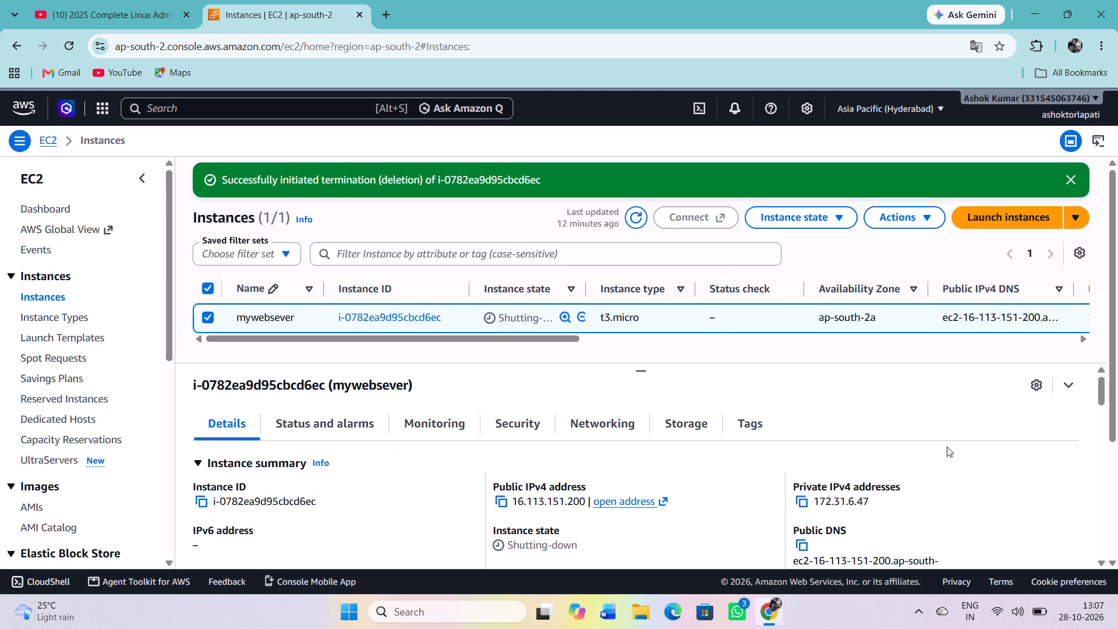
click(1075, 183)
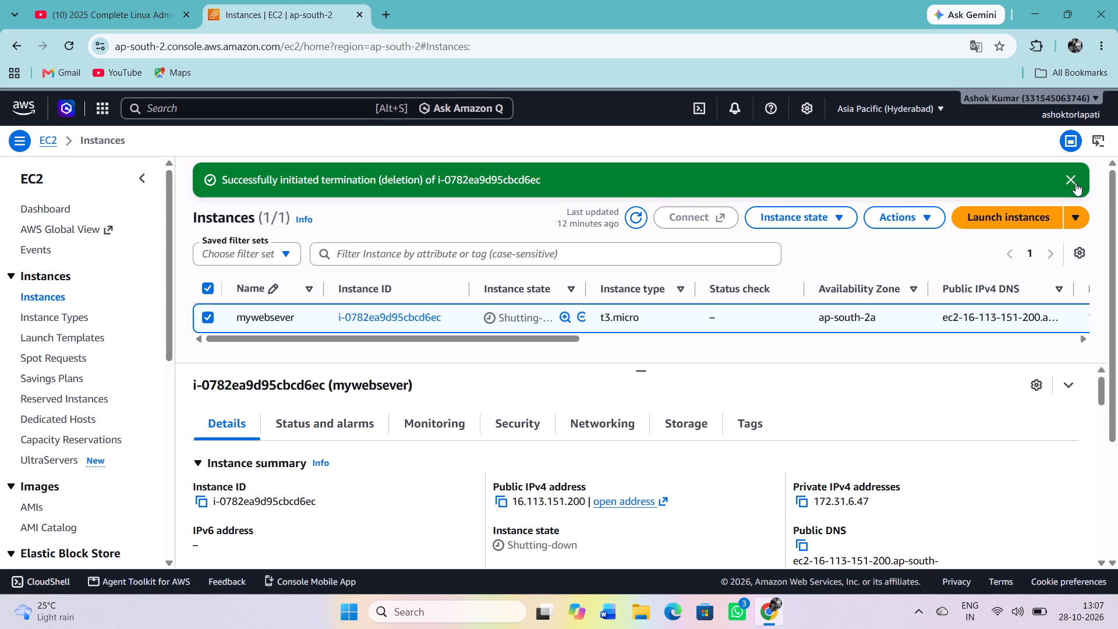